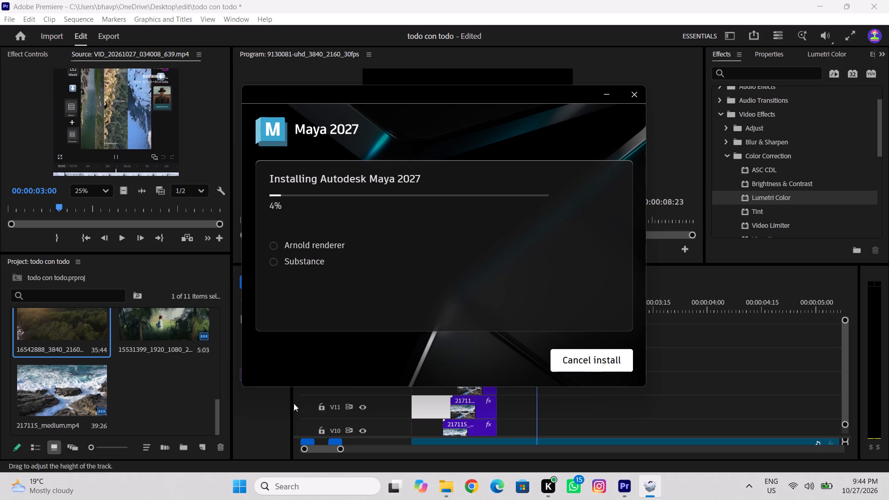
# Switch to Premiere, play the edit past the end of the V14 clip and compare the reference video at 00:00:02:18.
pyautogui.click(0, 253)
pyautogui.moveTo(552, 312); pyautogui.dragTo(551, 312)
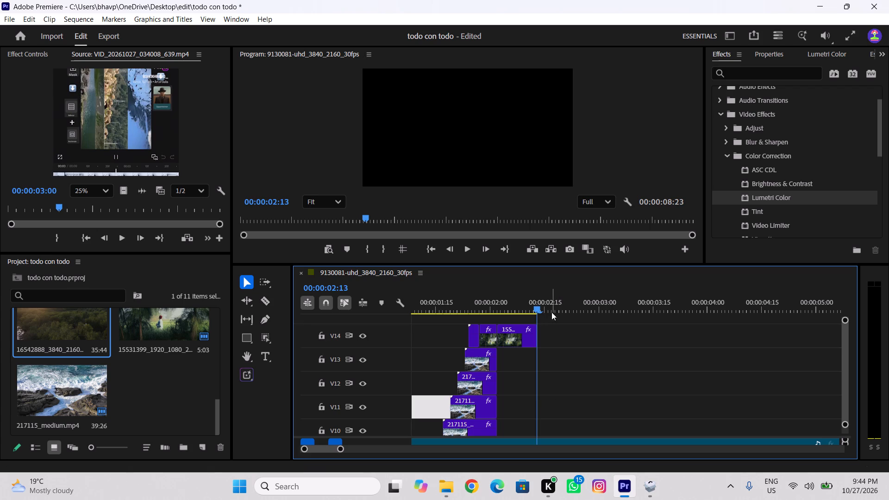
pyautogui.moveTo(551, 312); pyautogui.dragTo(417, 337)
pyautogui.press('space')
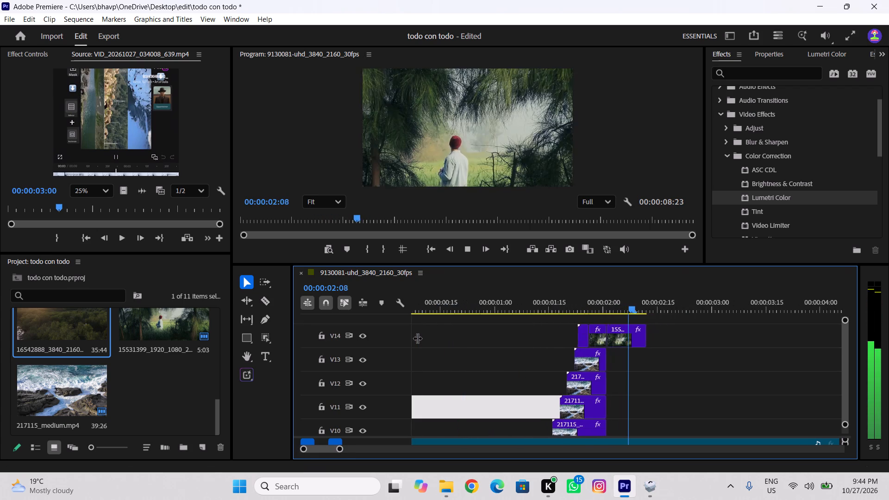
pyautogui.press('space')
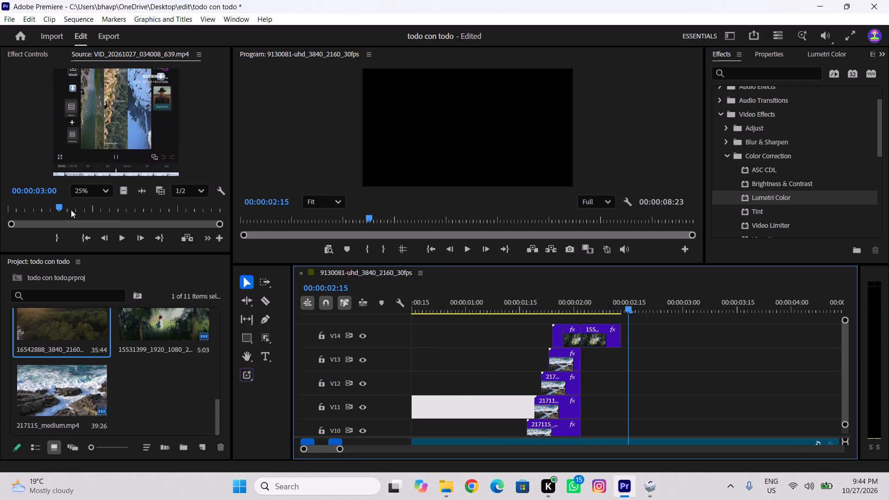
pyautogui.moveTo(62, 208); pyautogui.dragTo(55, 212)
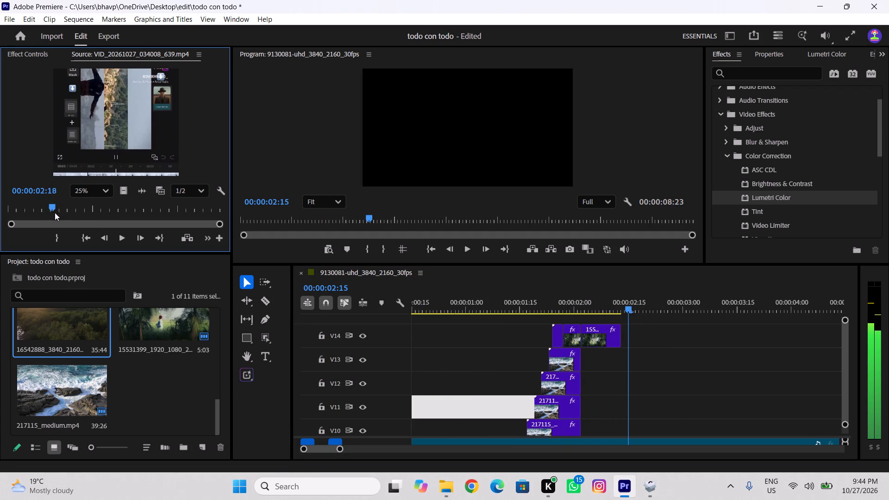
pyautogui.moveTo(55, 212); pyautogui.dragTo(55, 213)
# Switch to Chrome, search Google for 4k nature video and open Pixabay's free nature video results.
pyautogui.click(478, 490)
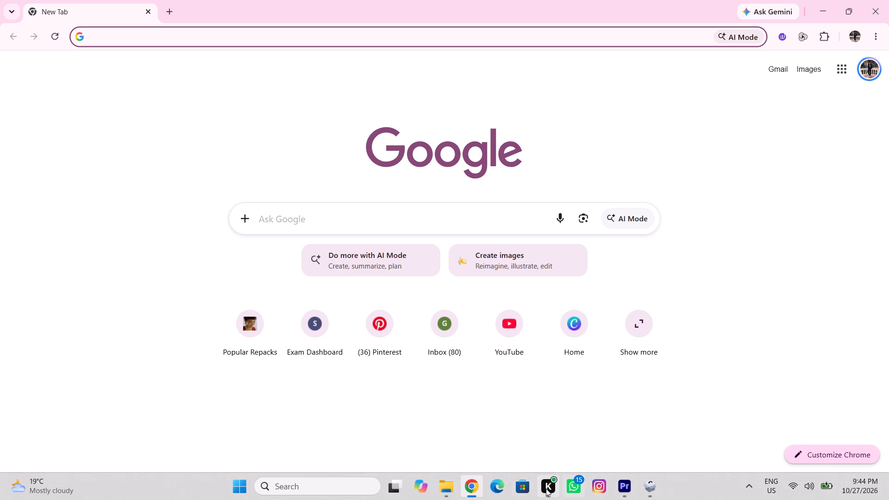
pyautogui.click(474, 215)
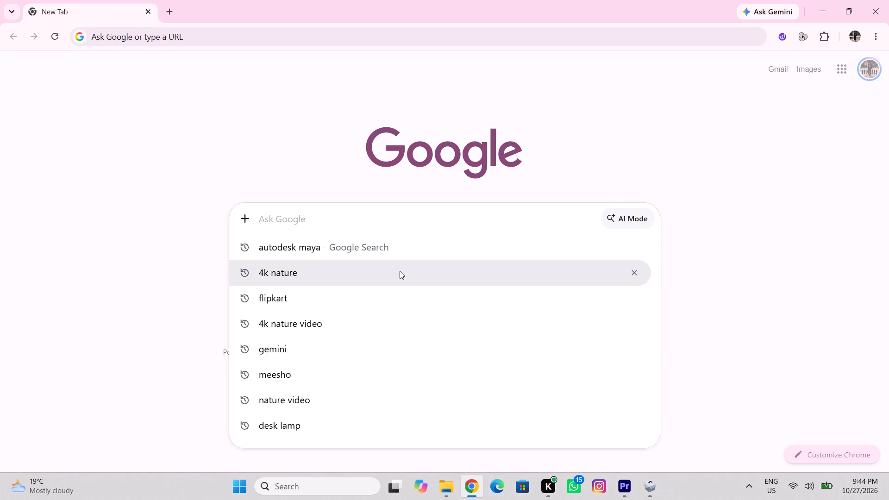
pyautogui.click(398, 271)
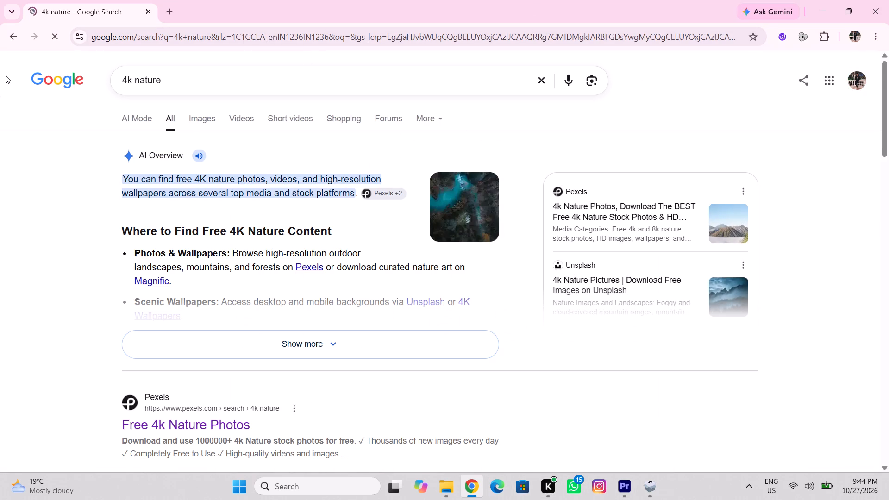
pyautogui.click(181, 86)
pyautogui.press('space')
pyautogui.press('v')
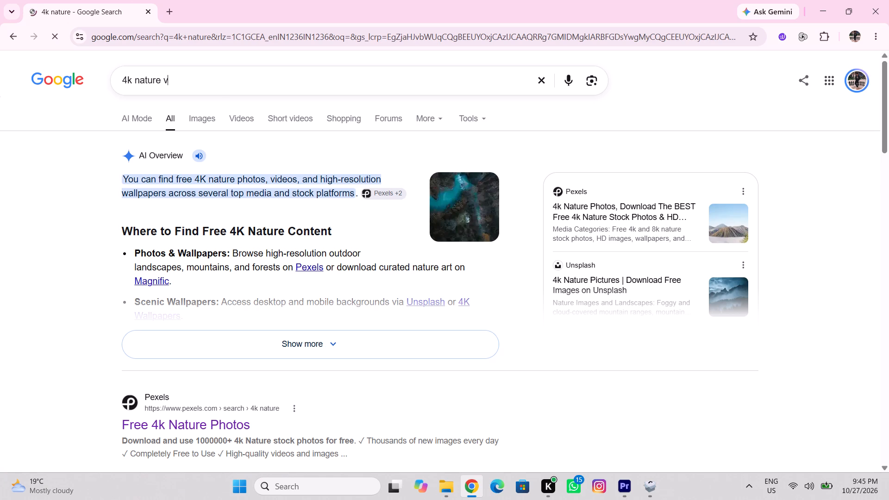
pyautogui.press('o')
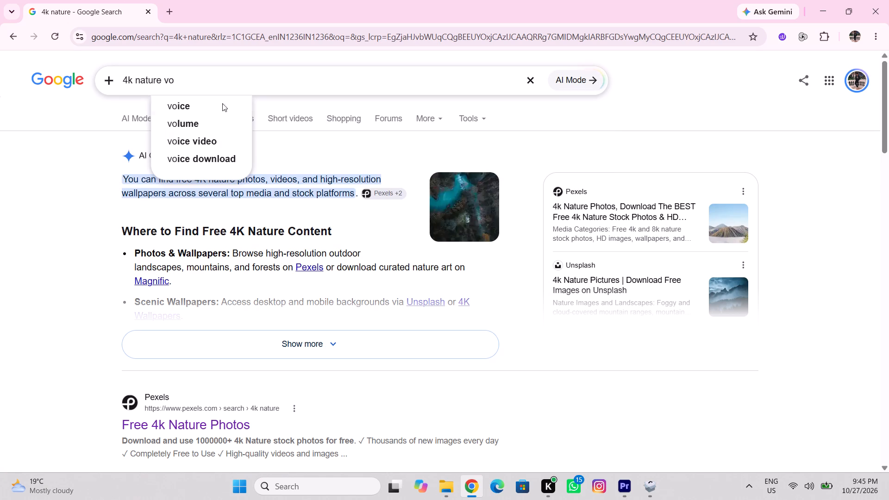
pyautogui.press('BackSpace')
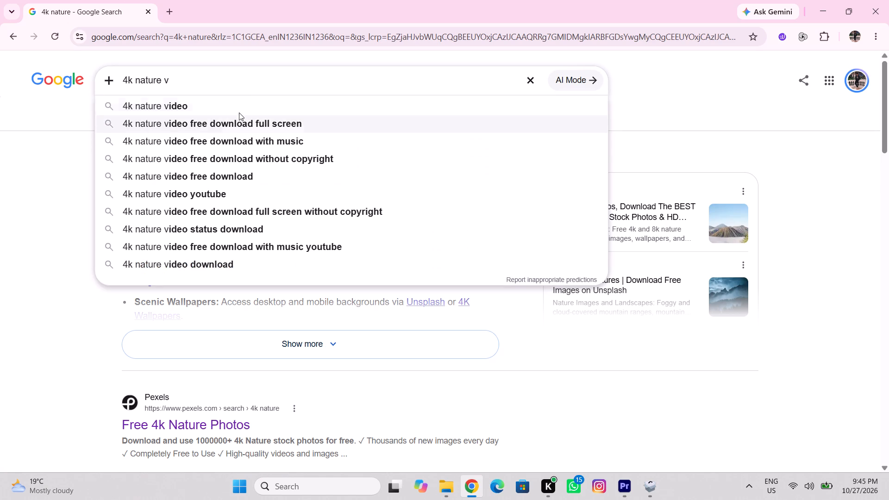
pyautogui.click(239, 112)
pyautogui.scroll(-2, 282, 212)
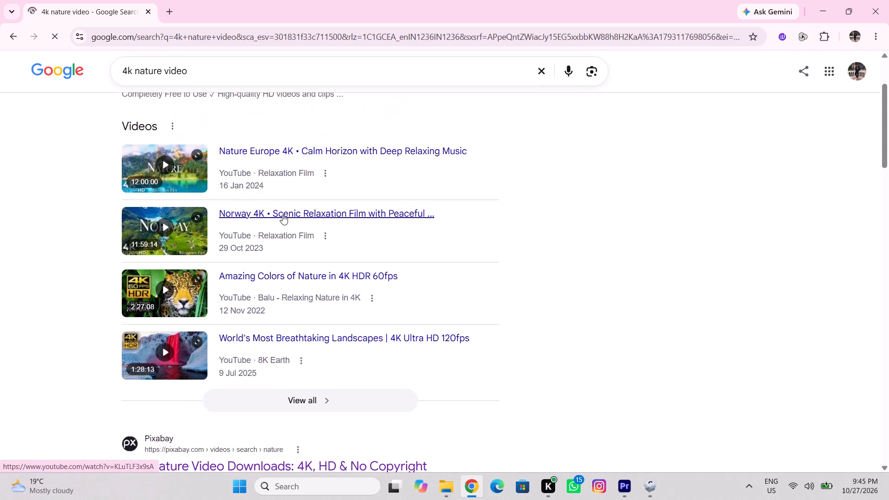
pyautogui.scroll(-4, 282, 214)
pyautogui.click(318, 227)
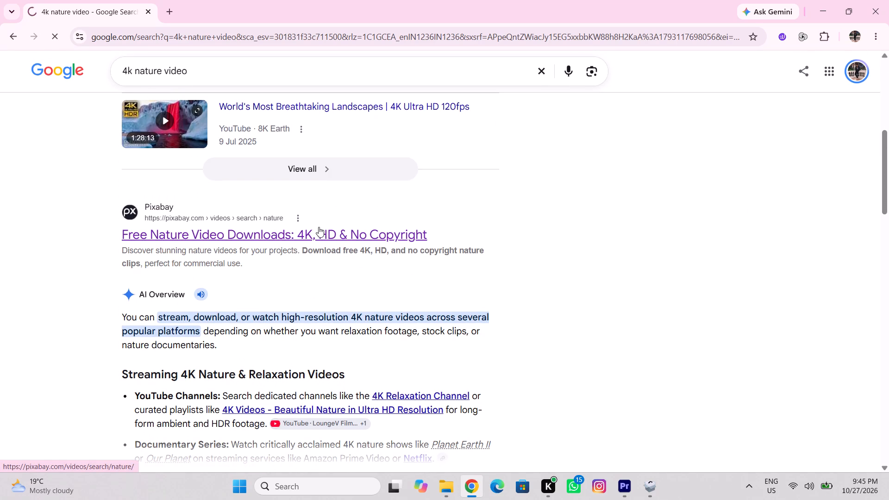
# Download the 4K sunset video by adege from the nature results and dismiss the thank-you dialog.
pyautogui.scroll(-5, 319, 227)
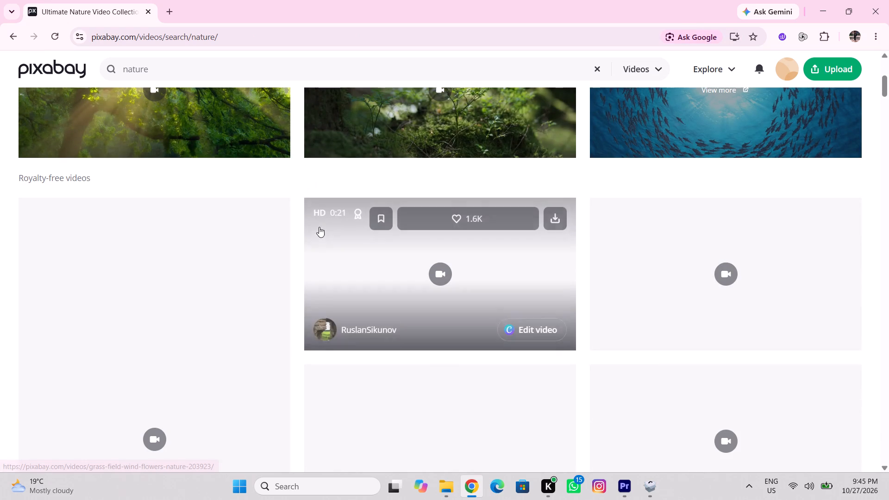
pyautogui.scroll(-1, 294, 202)
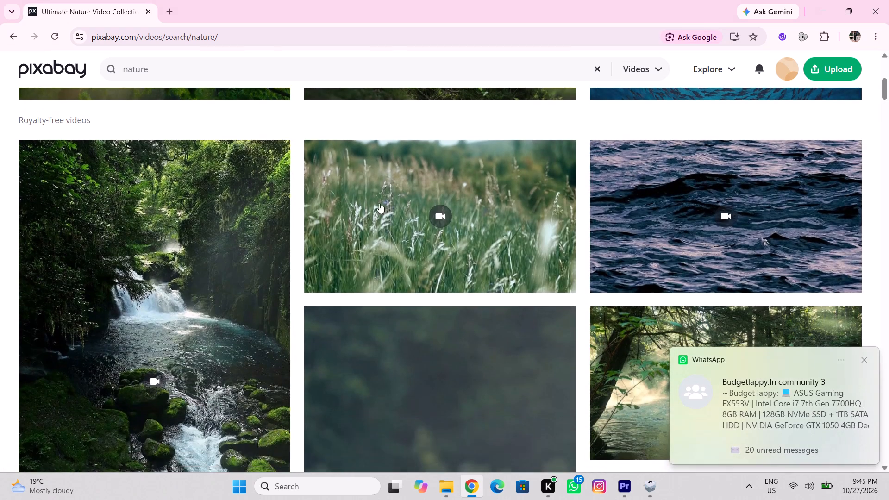
pyautogui.scroll(-4, 426, 210)
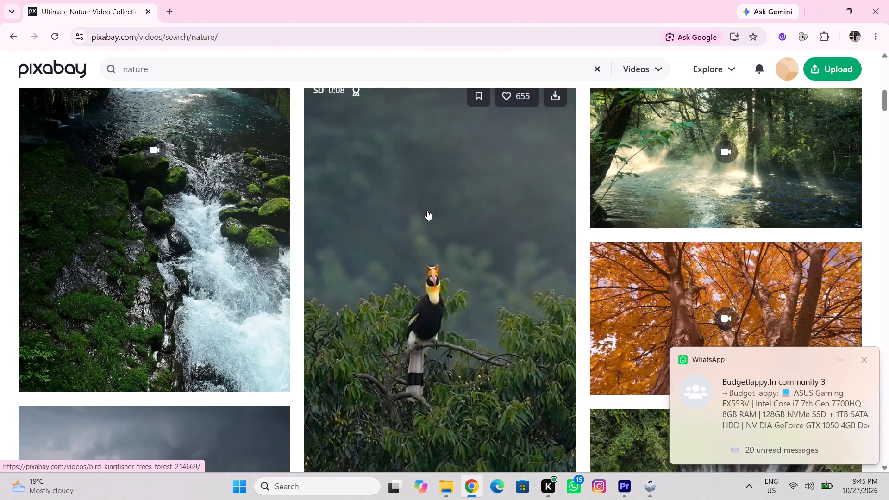
pyautogui.scroll(-10, 427, 210)
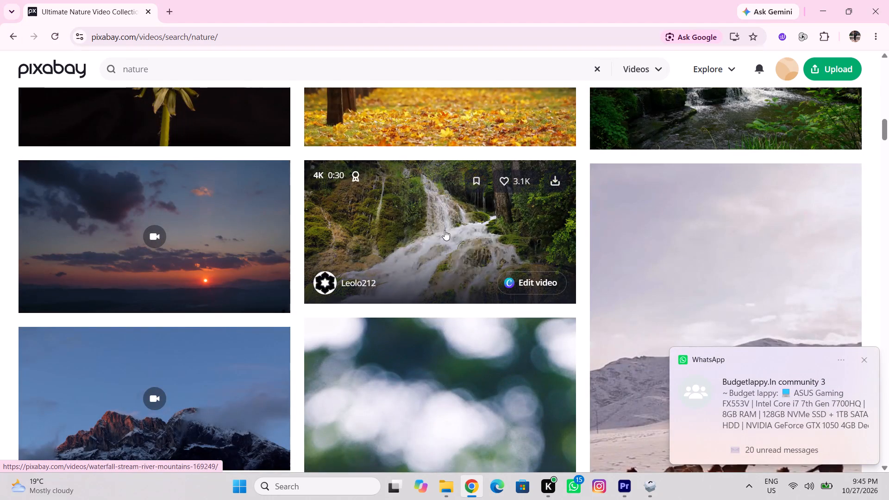
pyautogui.scroll(-3, 439, 231)
pyautogui.scroll(3, 187, 186)
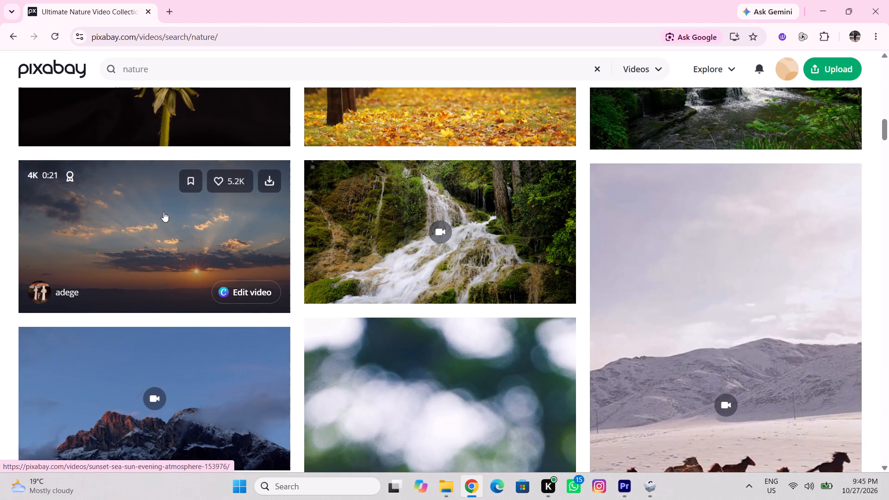
pyautogui.click(261, 189)
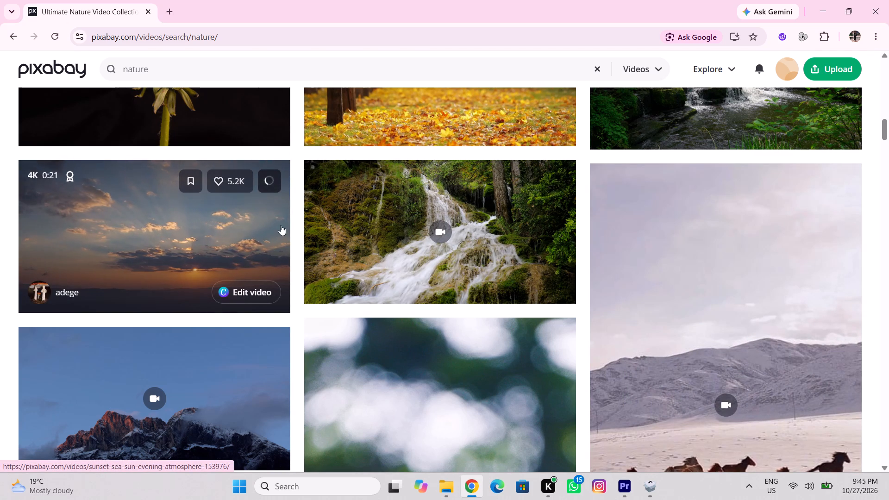
pyautogui.scroll(-3, 225, 222)
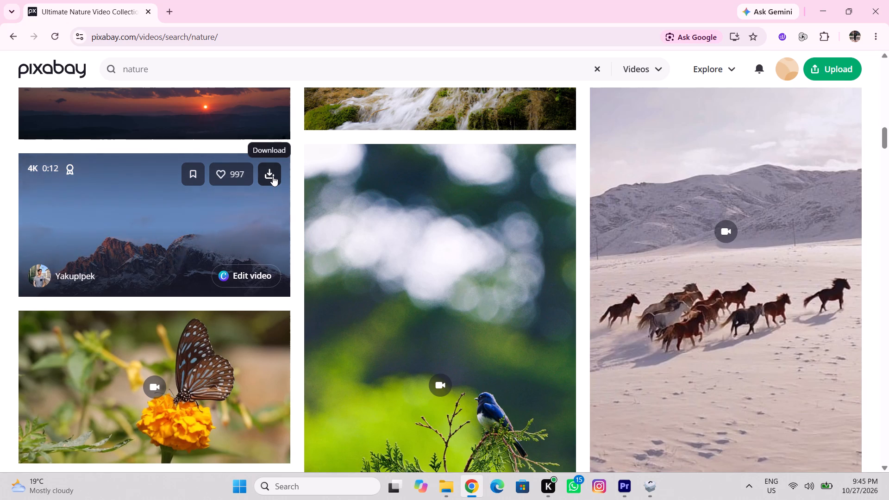
pyautogui.scroll(4, 273, 176)
pyautogui.scroll(-4, 274, 176)
pyautogui.scroll(3, 274, 173)
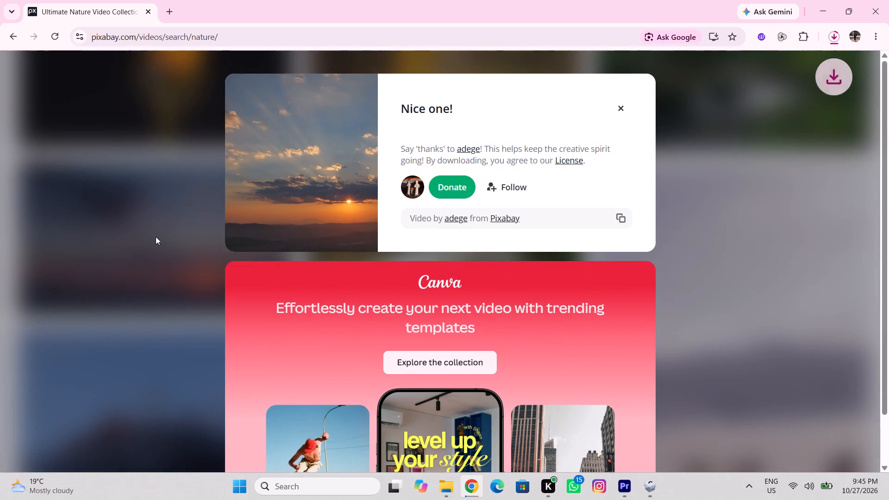
pyautogui.click(156, 237)
# Start downloading the 12-second 4K mountain video below the sunset clip.
pyautogui.click(271, 353)
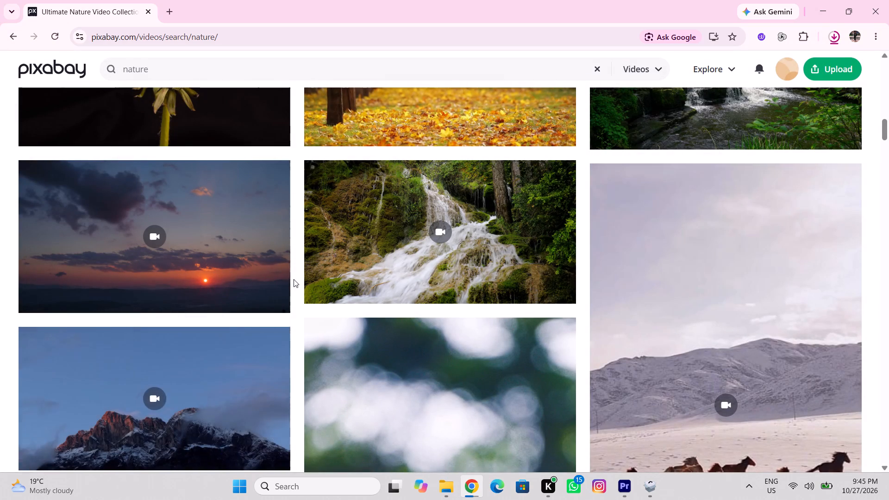
# Look through further nature videos in the Pixabay results for more usable footage.
pyautogui.scroll(-5, 293, 279)
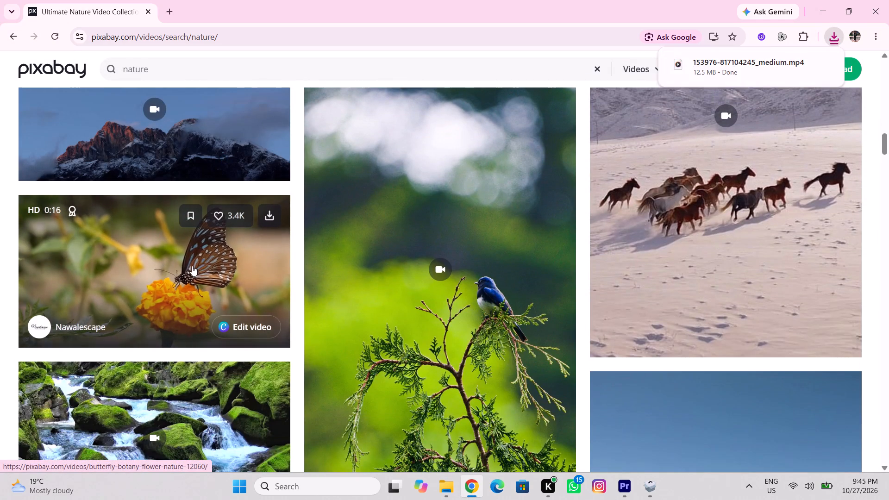
pyautogui.scroll(-3, 192, 266)
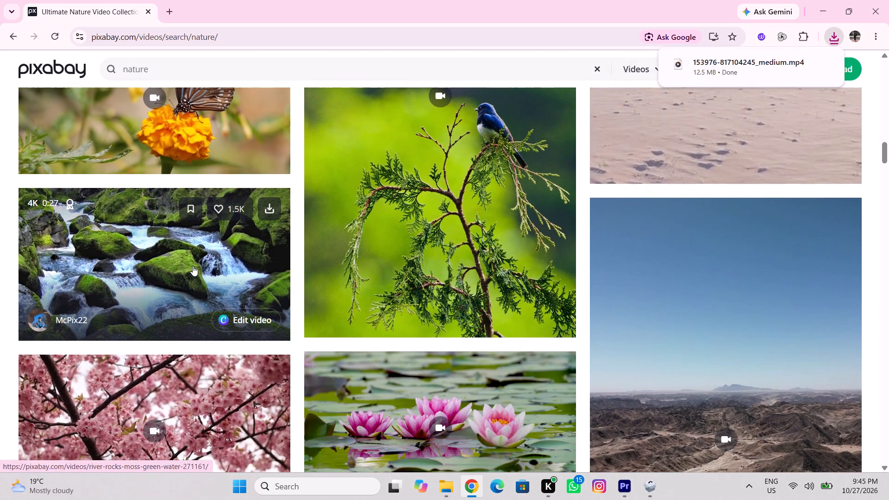
pyautogui.scroll(-2, 193, 266)
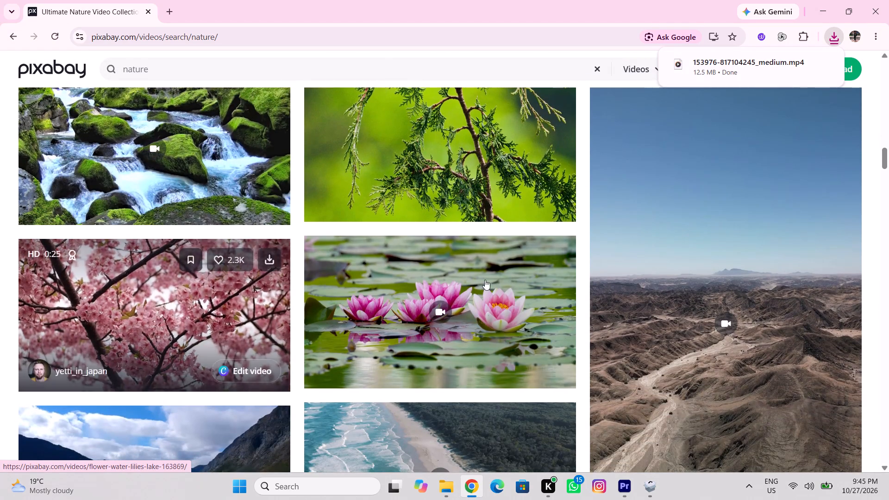
pyautogui.scroll(-4, 557, 258)
pyautogui.scroll(3, 589, 241)
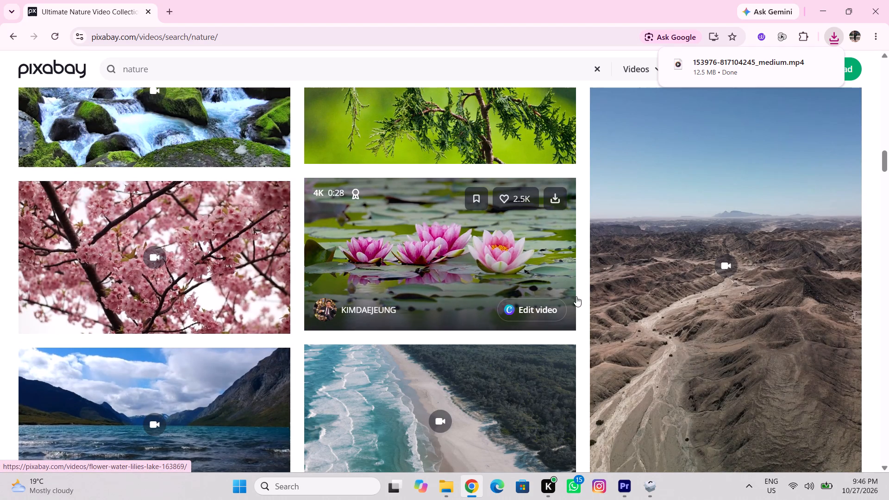
# Check the progress of the Maya 2027 installation and return to the Pixabay results.
pyautogui.click(653, 495)
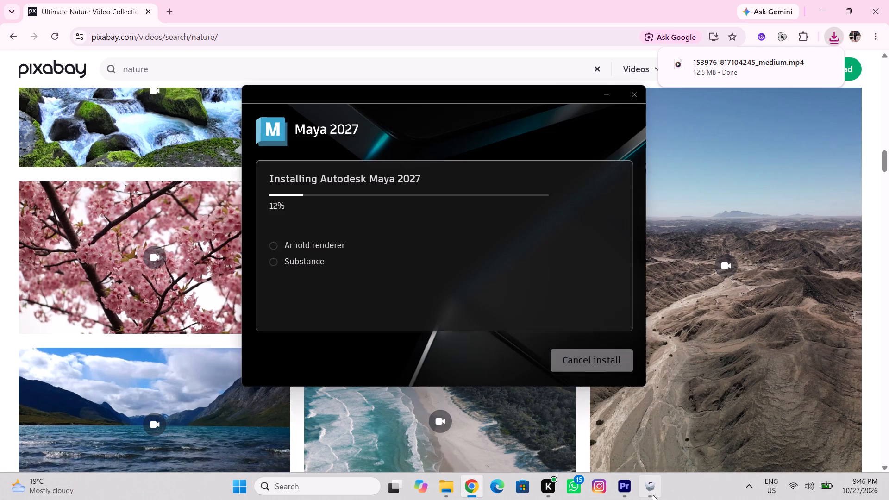
pyautogui.click(0, 278)
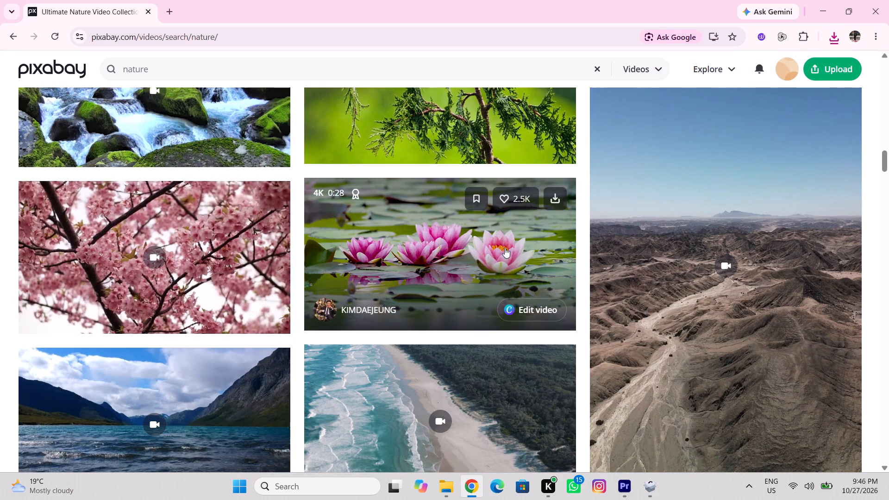
# Browse more nature clips, then check the recent download history and the mountain video's download status.
pyautogui.scroll(-4, 366, 247)
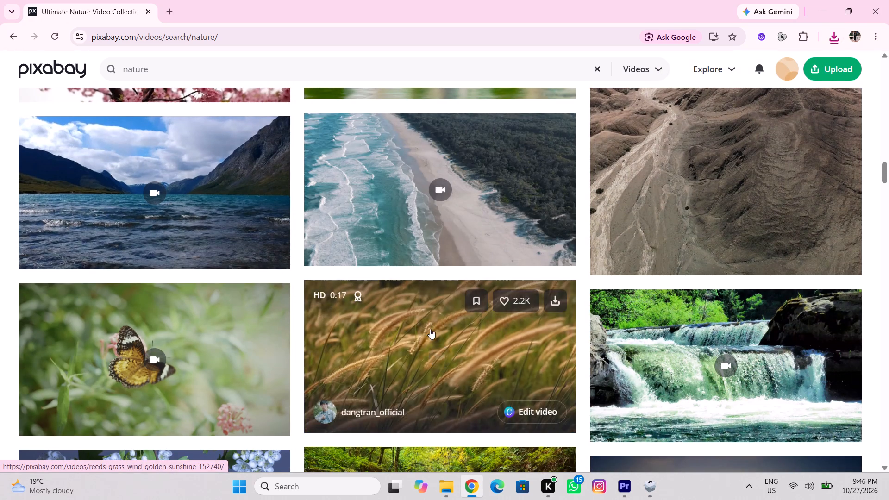
pyautogui.scroll(4, 472, 293)
pyautogui.scroll(6, 282, 247)
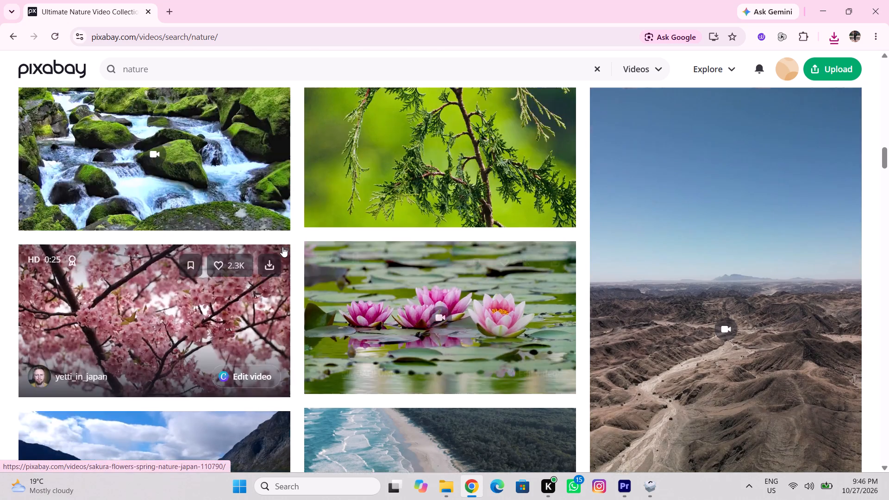
pyautogui.click(833, 30)
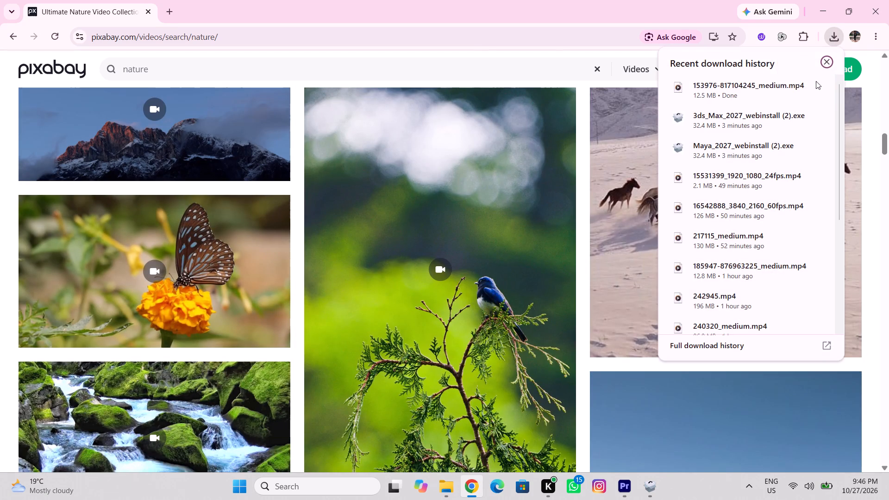
pyautogui.click(0, 265)
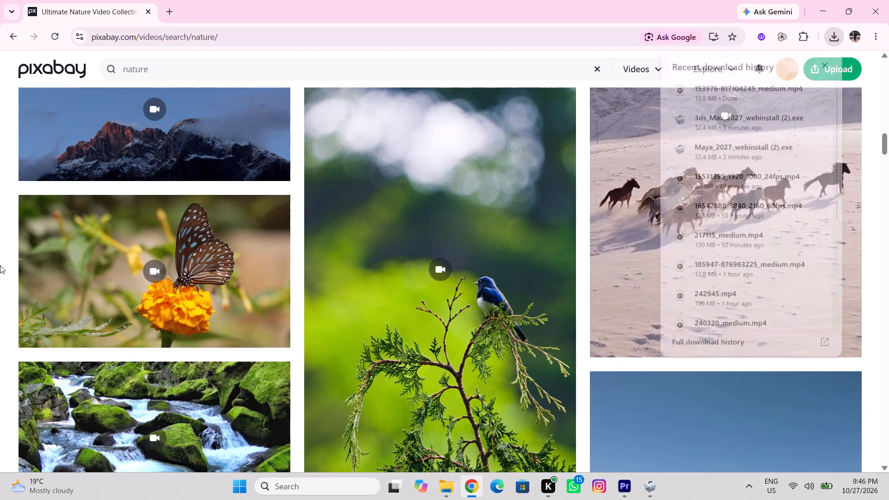
pyautogui.scroll(4, 74, 247)
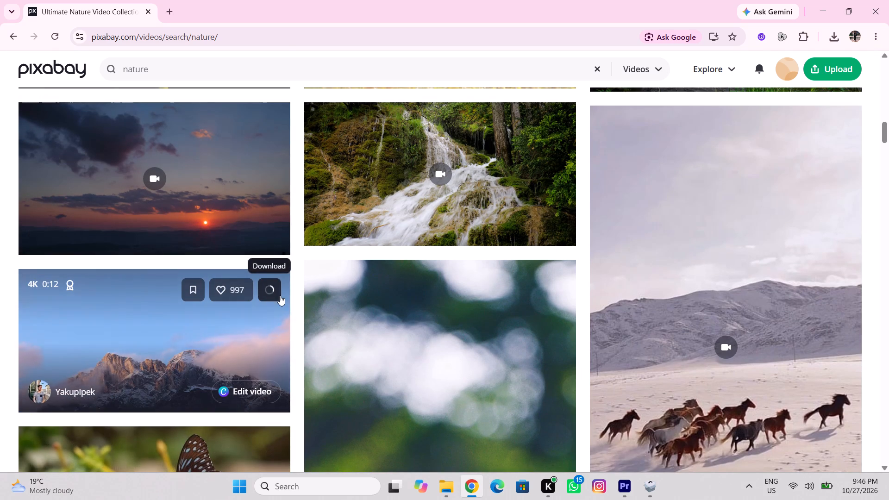
# Switch to Premiere and review the end of the forest clip on V14, stopping the playhead at 00:00:02:10.
pyautogui.click(629, 481)
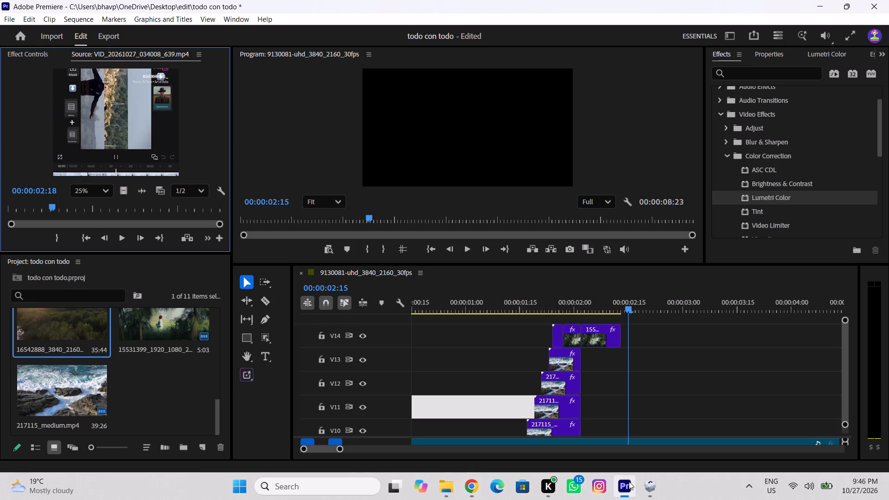
pyautogui.moveTo(629, 308); pyautogui.dragTo(622, 307)
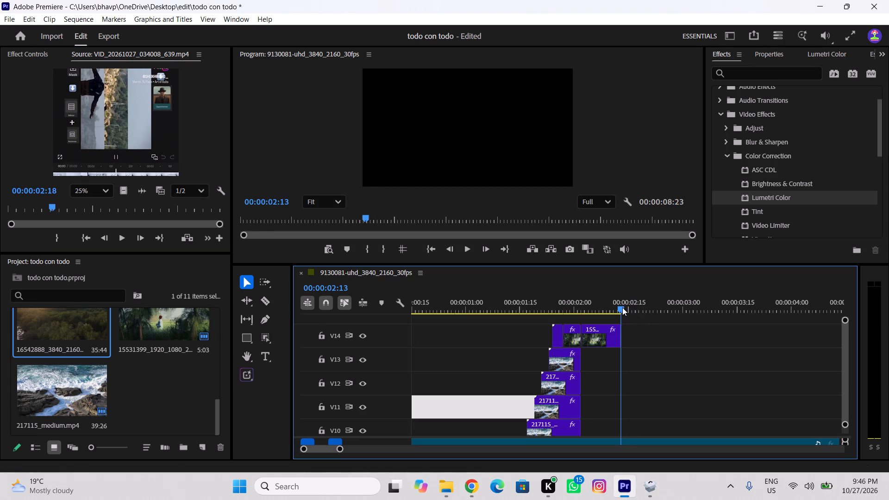
pyautogui.moveTo(622, 307); pyautogui.dragTo(617, 308)
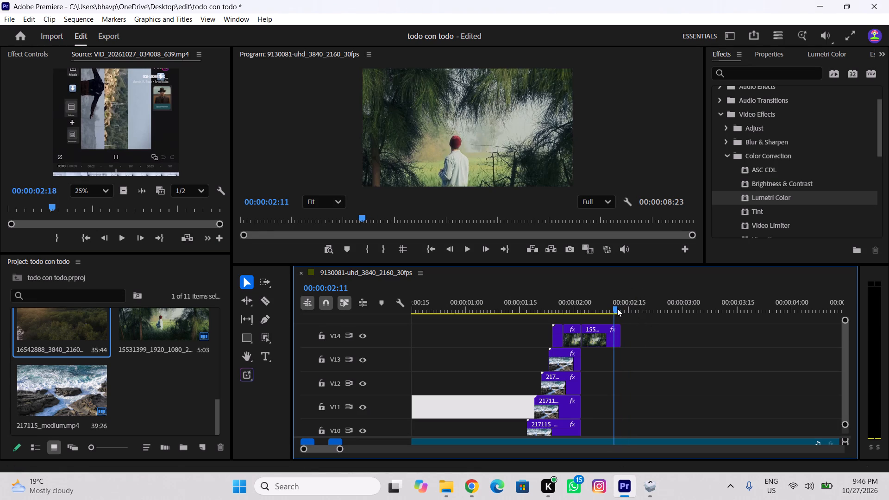
pyautogui.moveTo(617, 308); pyautogui.dragTo(612, 312)
pyautogui.press('space')
pyautogui.press('space')
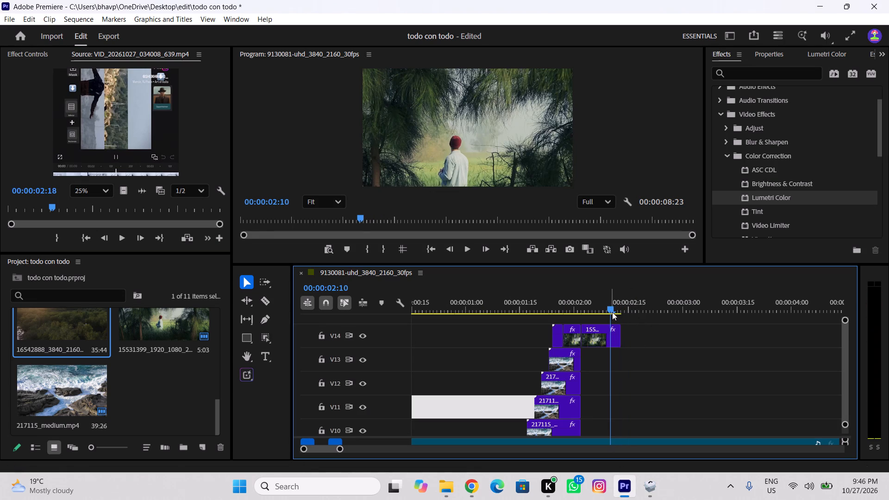
pyautogui.click(612, 312)
pyautogui.press('space')
pyautogui.press('space')
pyautogui.moveTo(608, 312); pyautogui.dragTo(606, 312)
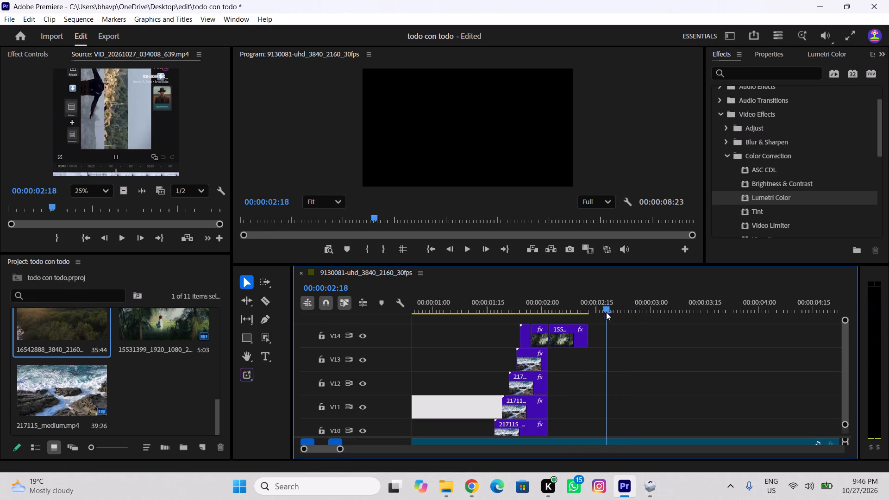
pyautogui.moveTo(606, 312); pyautogui.dragTo(578, 317)
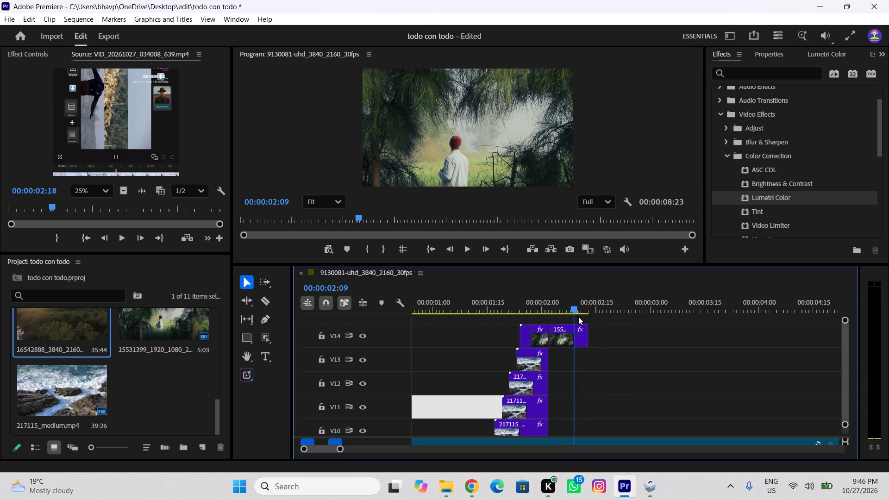
pyautogui.moveTo(578, 317); pyautogui.dragTo(578, 317)
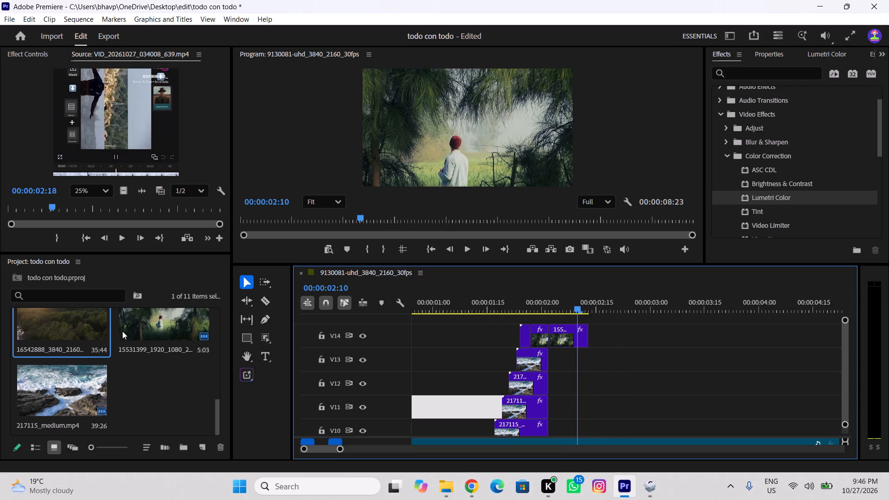
pyautogui.doubleClick(181, 406)
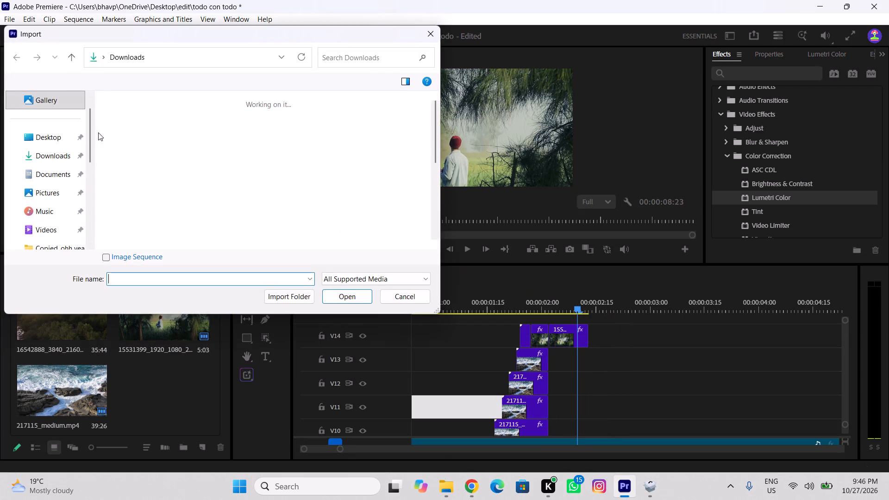
pyautogui.click(123, 133)
pyautogui.click(335, 304)
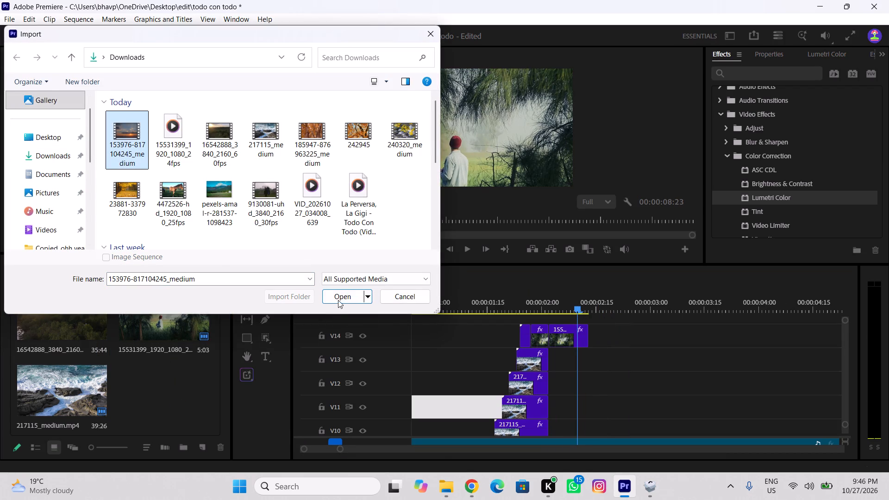
pyautogui.click(338, 300)
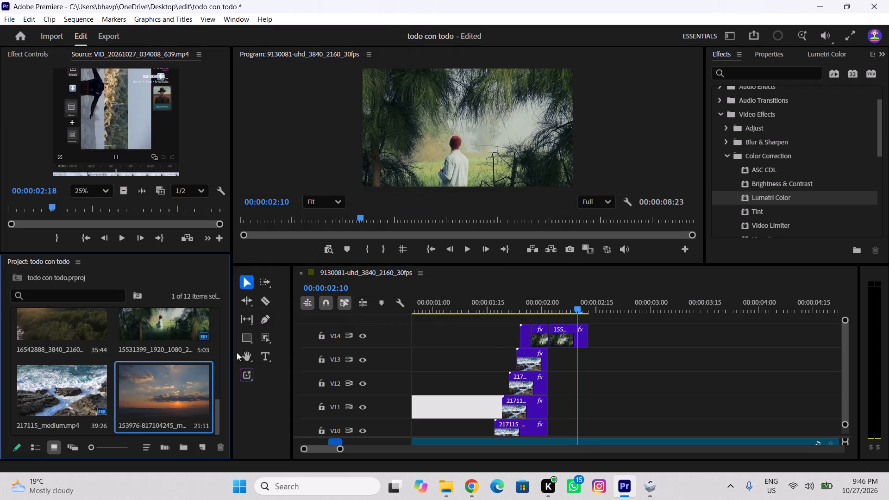
# Place the sunset clip on a new V15 track above the forest clip, starting at about 00:00:02:09.
pyautogui.moveTo(173, 392); pyautogui.dragTo(572, 318)
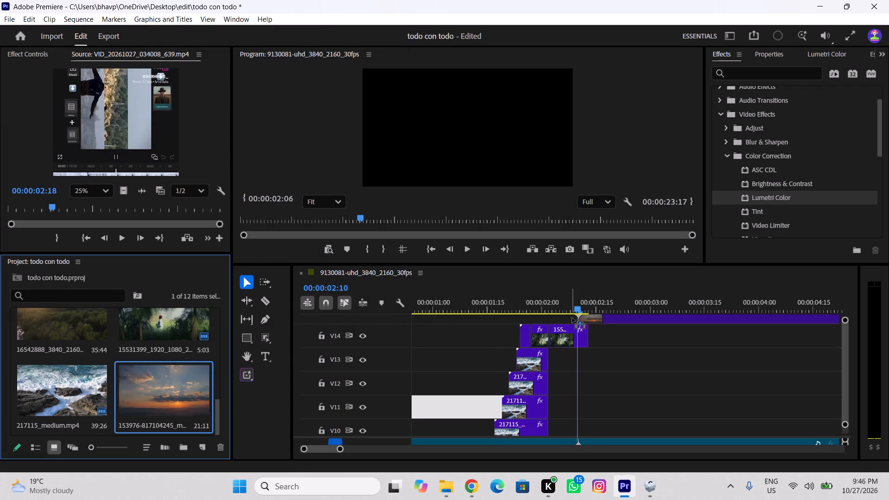
pyautogui.moveTo(572, 318); pyautogui.dragTo(568, 318)
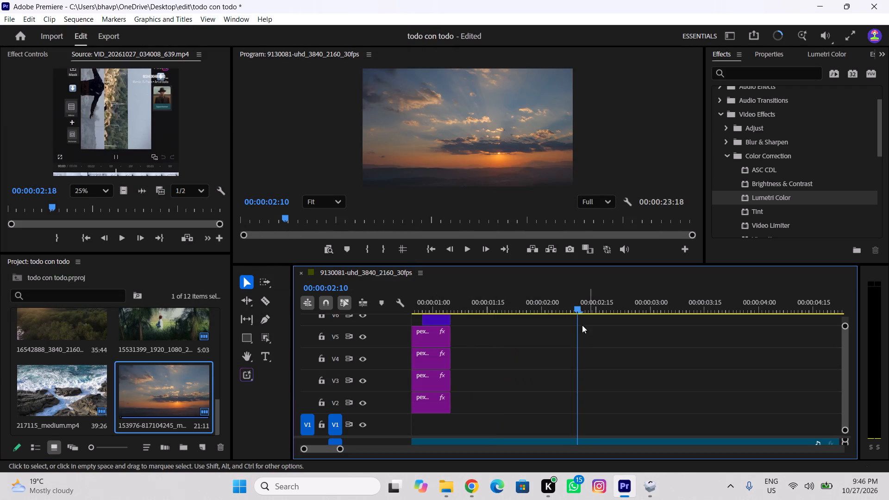
pyautogui.moveTo(480, 299); pyautogui.dragTo(475, 299)
pyautogui.scroll(10, 517, 337)
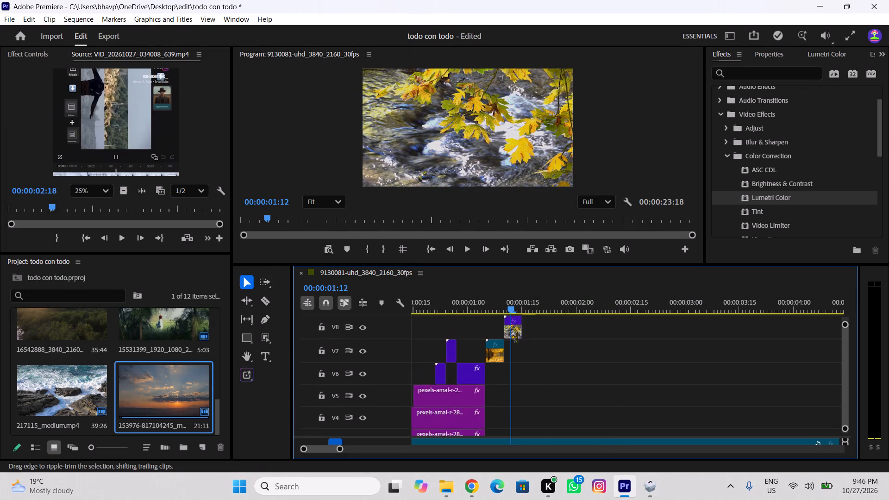
pyautogui.scroll(12, 517, 337)
pyautogui.keyDown('ctrl'); pyautogui.scroll(7, 535, 336); pyautogui.keyUp('ctrl')
pyautogui.moveTo(628, 310); pyautogui.dragTo(602, 310)
pyautogui.moveTo(620, 330); pyautogui.dragTo(620, 330)
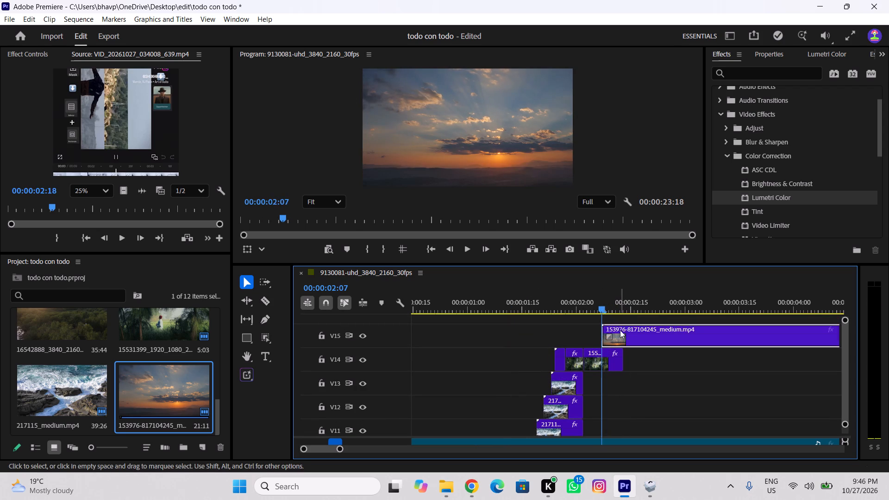
pyautogui.moveTo(620, 330); pyautogui.dragTo(626, 330)
pyautogui.moveTo(626, 330); pyautogui.dragTo(637, 330)
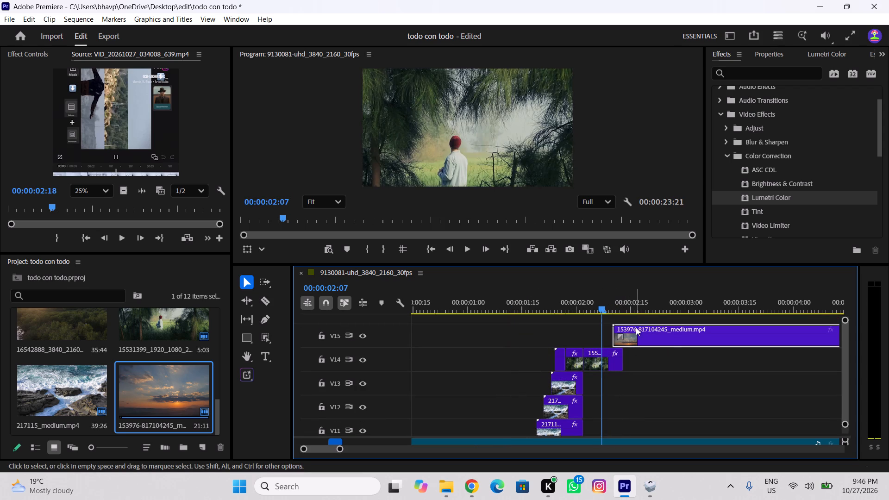
pyautogui.click(636, 327)
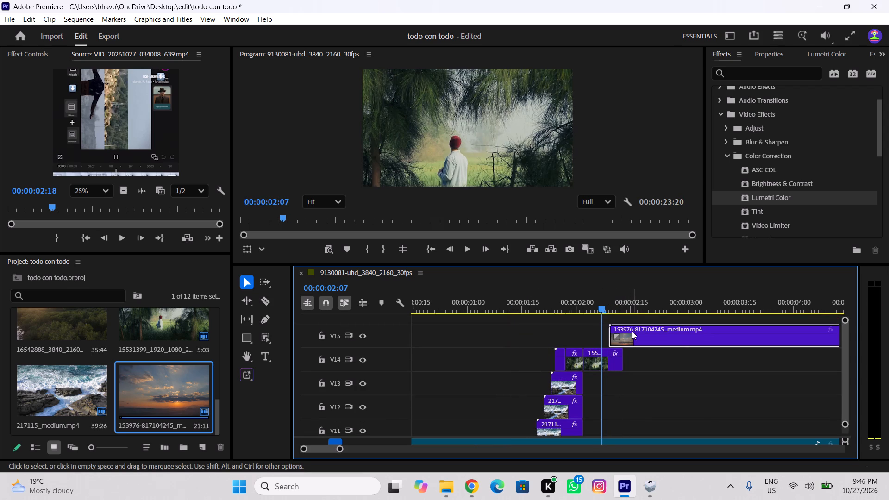
# Check the progress of the Maya 2027 installation and return to Premiere.
pyautogui.click(654, 481)
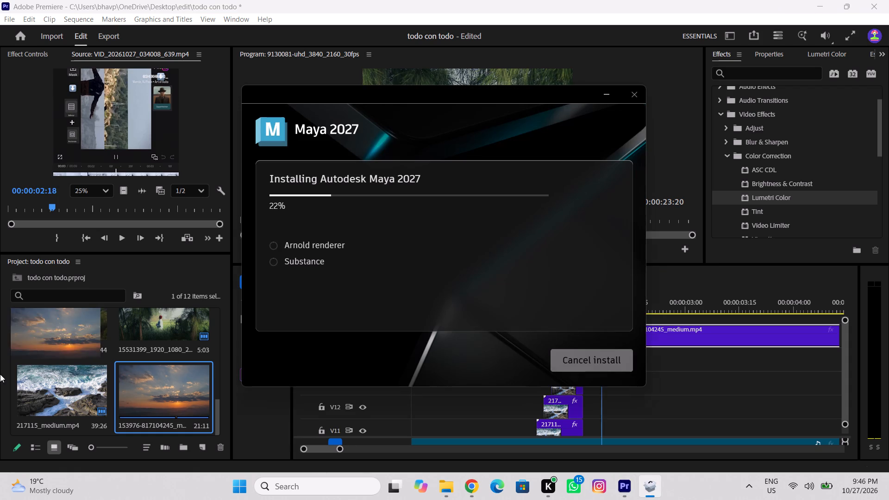
pyautogui.click(0, 374)
# Draw a rectangle mask across roughly the upper half of the sunset clip's frame at 00:00:02:11.
pyautogui.click(619, 310)
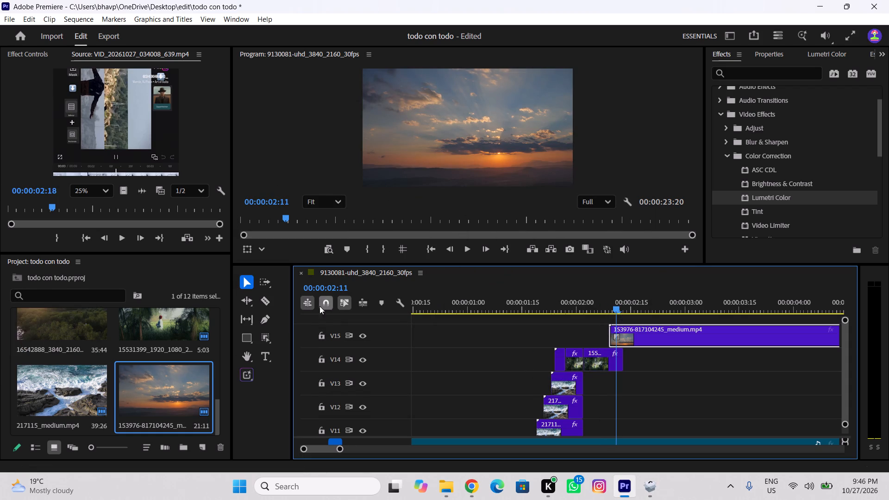
pyautogui.moveTo(263, 338); pyautogui.dragTo(318, 356)
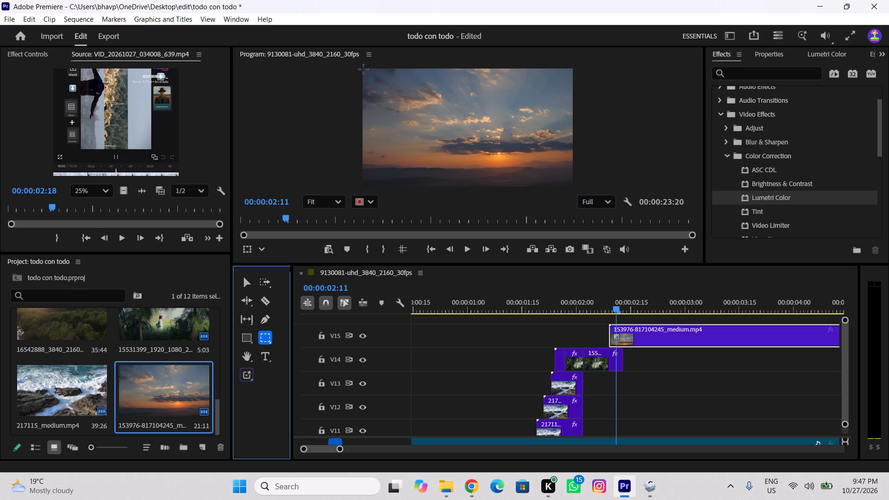
pyautogui.scroll(6, 361, 69)
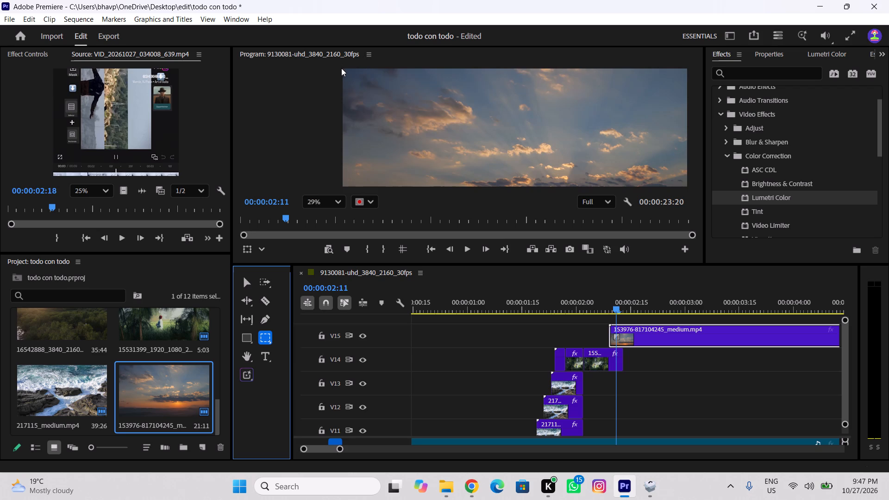
pyautogui.scroll(-5, 341, 70)
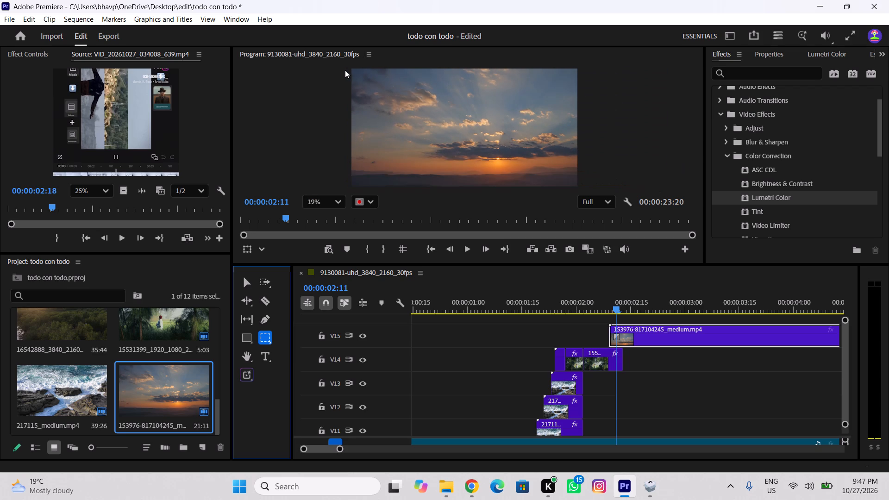
pyautogui.moveTo(351, 69); pyautogui.dragTo(409, 92)
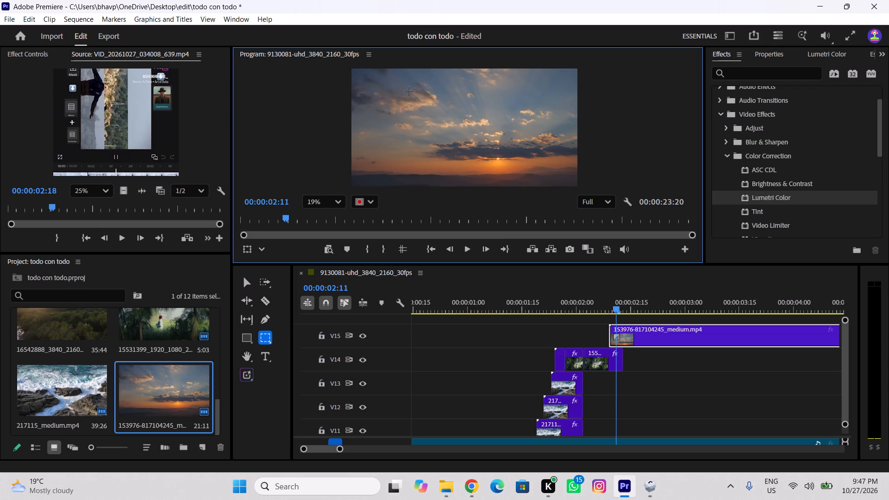
pyautogui.moveTo(409, 92); pyautogui.dragTo(576, 124)
pyautogui.click(657, 335)
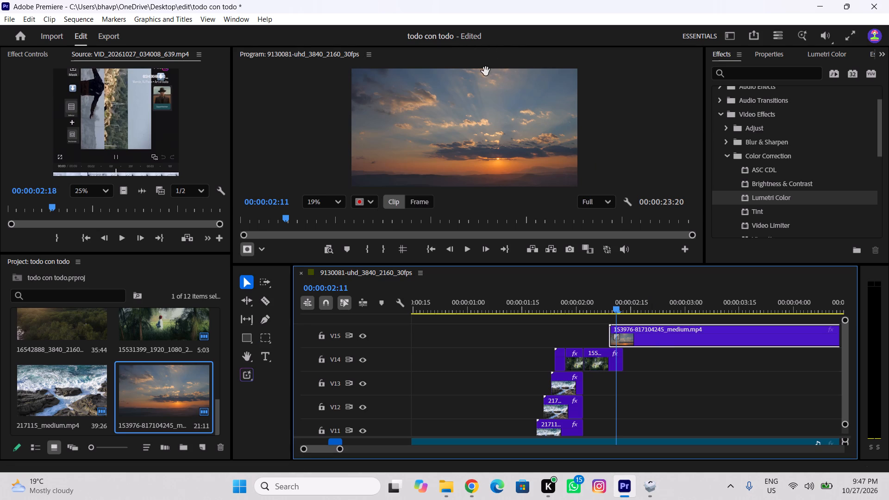
pyautogui.click(436, 87)
# Play the reference video on to 00:00:03:03 to study its split-image layout.
pyautogui.click(205, 126)
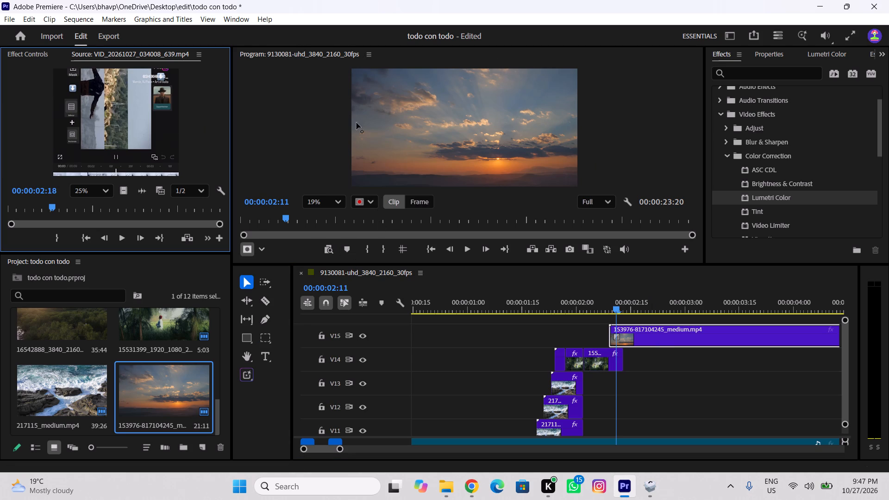
pyautogui.press('space')
pyautogui.press('space')
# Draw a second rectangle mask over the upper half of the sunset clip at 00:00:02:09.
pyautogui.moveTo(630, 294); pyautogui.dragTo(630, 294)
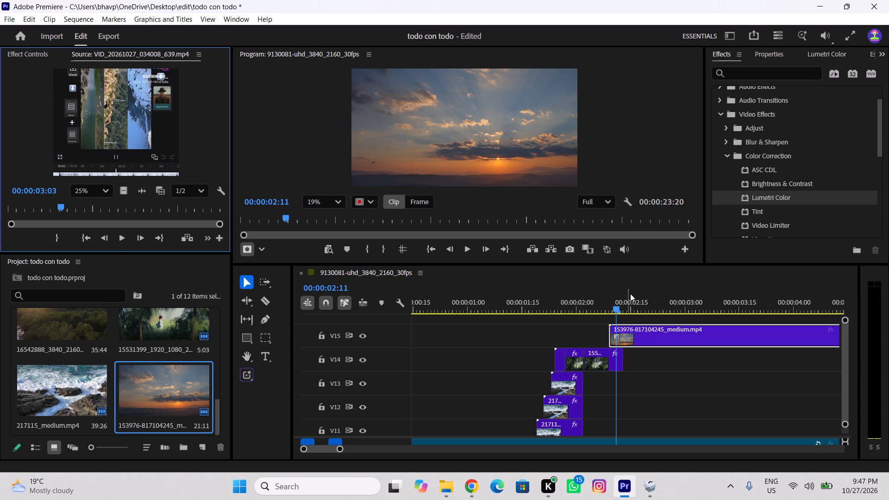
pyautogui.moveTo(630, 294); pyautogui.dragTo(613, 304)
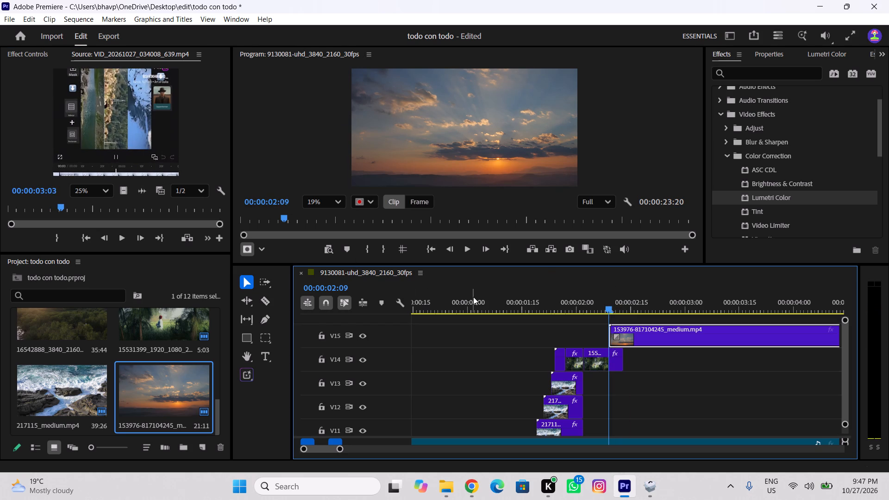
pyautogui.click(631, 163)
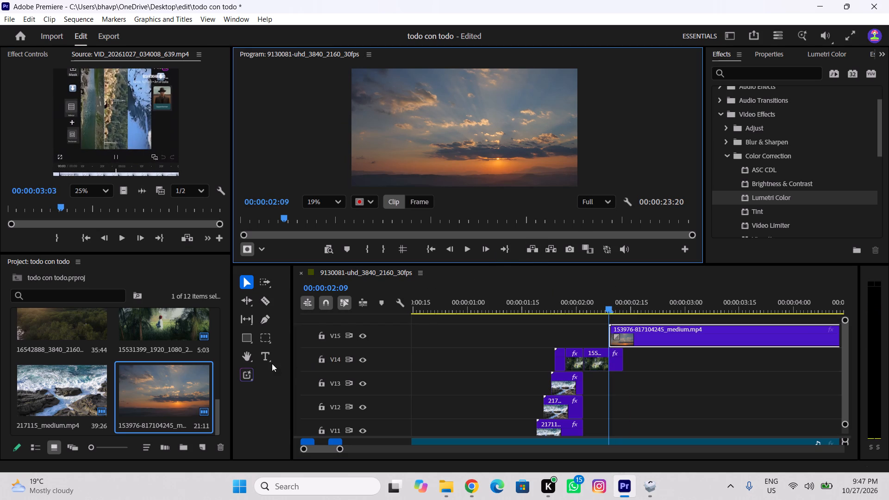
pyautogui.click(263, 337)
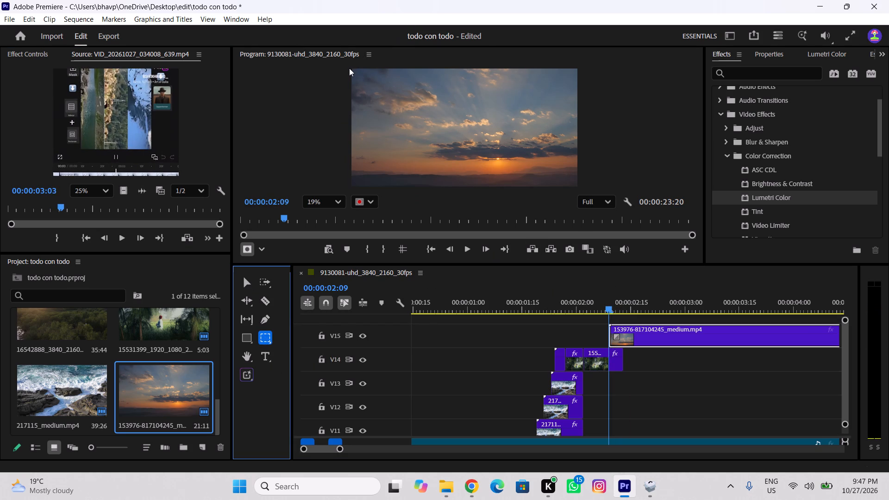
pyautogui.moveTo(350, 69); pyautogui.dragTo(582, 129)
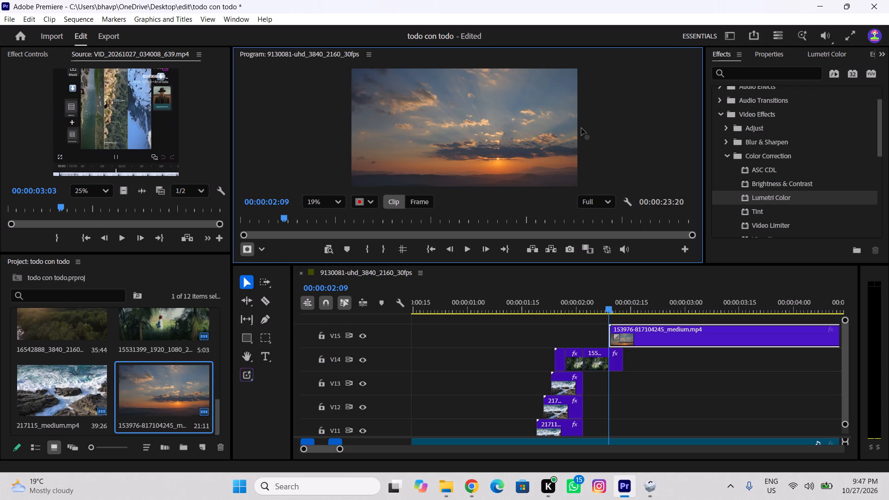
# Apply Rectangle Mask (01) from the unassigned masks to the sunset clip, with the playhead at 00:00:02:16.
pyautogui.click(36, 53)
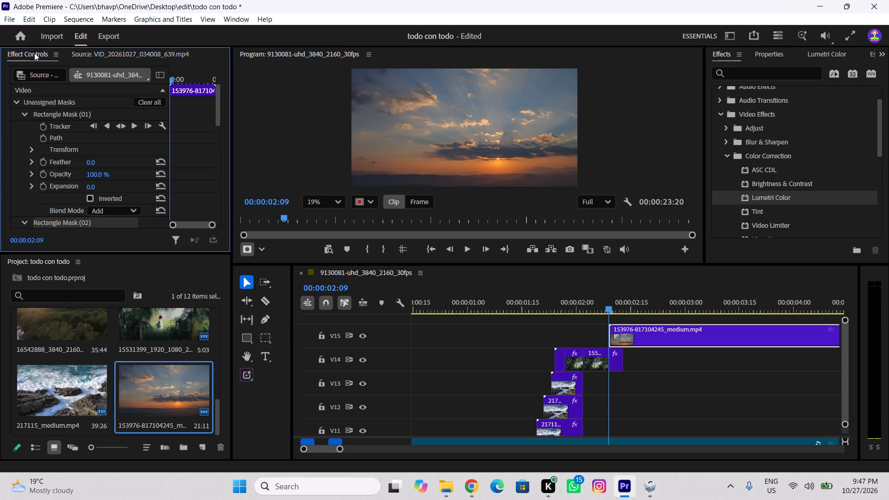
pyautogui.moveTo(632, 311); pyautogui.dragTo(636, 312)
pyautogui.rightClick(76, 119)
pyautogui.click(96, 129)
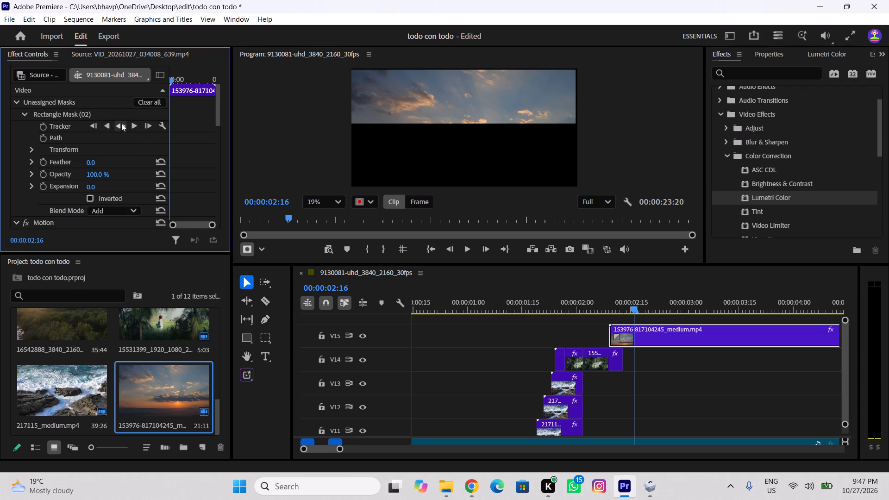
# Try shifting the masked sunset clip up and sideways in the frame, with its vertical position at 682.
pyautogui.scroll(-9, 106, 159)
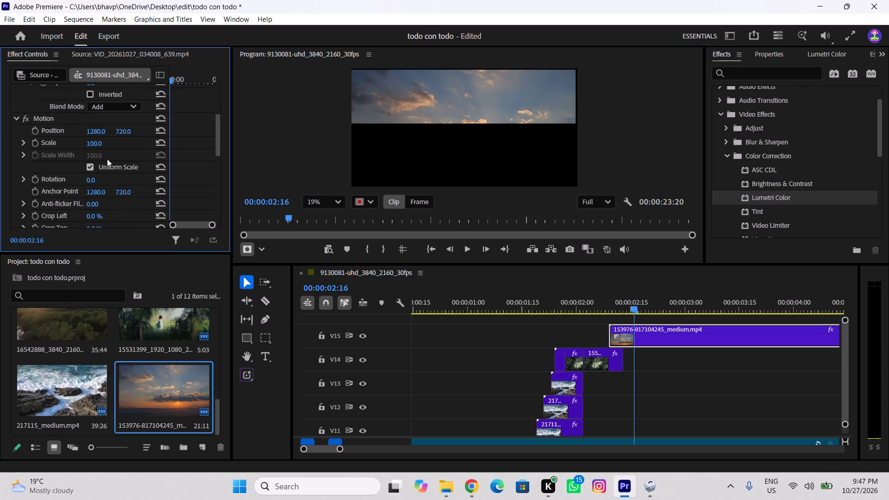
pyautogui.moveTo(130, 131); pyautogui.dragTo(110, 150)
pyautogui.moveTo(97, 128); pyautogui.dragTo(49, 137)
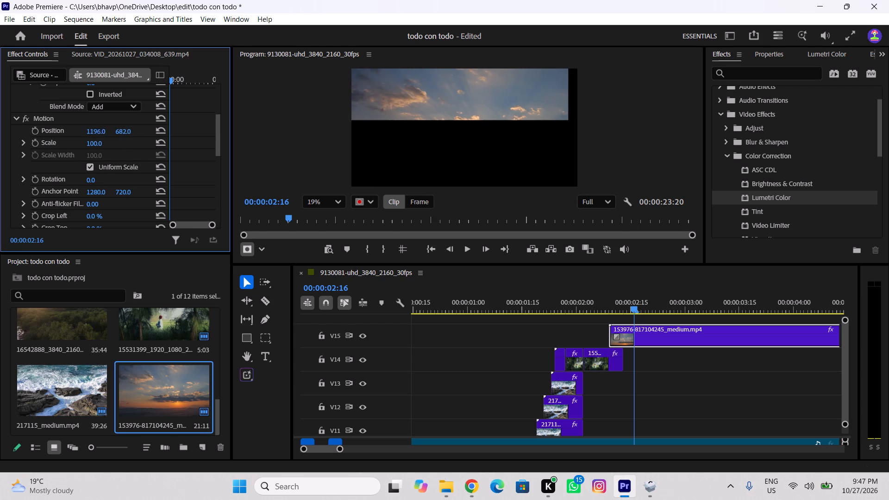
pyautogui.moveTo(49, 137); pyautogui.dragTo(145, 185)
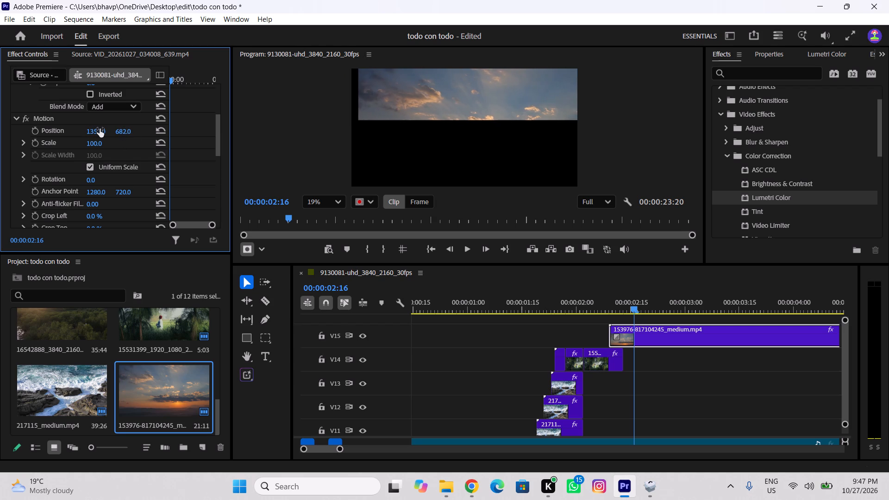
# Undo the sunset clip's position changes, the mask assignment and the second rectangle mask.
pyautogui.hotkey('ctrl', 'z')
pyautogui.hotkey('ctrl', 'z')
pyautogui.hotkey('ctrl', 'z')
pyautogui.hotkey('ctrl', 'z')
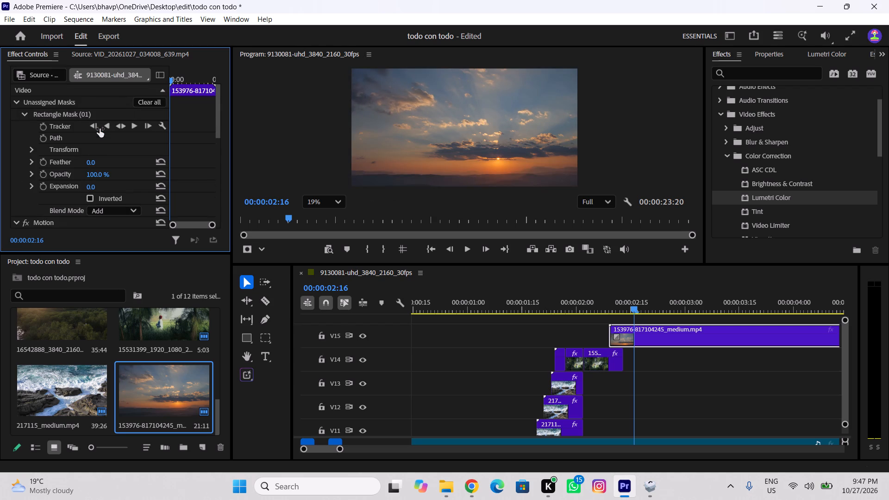
# Undo the sunset clip's remaining mask, its trimmed start and its placement on track V15.
pyautogui.hotkey('ctrl', 'z')
pyautogui.hotkey('ctrl', 'z')
pyautogui.hotkey('ctrl', 'z')
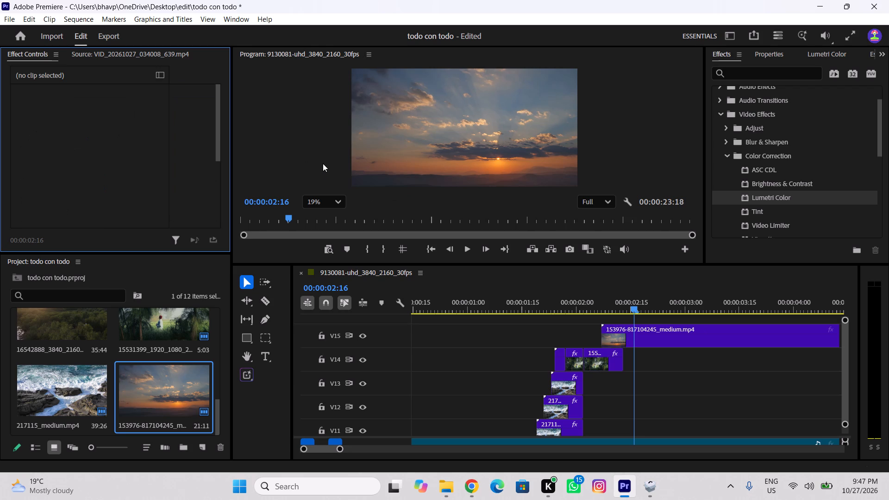
pyautogui.hotkey('ctrl', 'z')
pyautogui.keyDown('ctrl'); pyautogui.scroll(7, 562, 361); pyautogui.keyUp('ctrl')
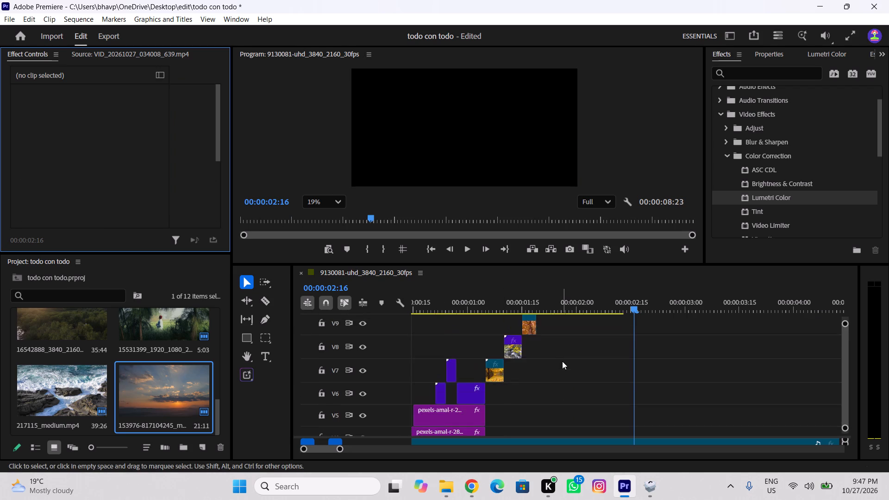
pyautogui.keyDown('ctrl'); pyautogui.scroll(20, 562, 361); pyautogui.keyUp('ctrl')
pyautogui.keyDown('ctrl'); pyautogui.scroll(2, 562, 361); pyautogui.keyUp('ctrl')
pyautogui.moveTo(138, 406); pyautogui.dragTo(141, 406)
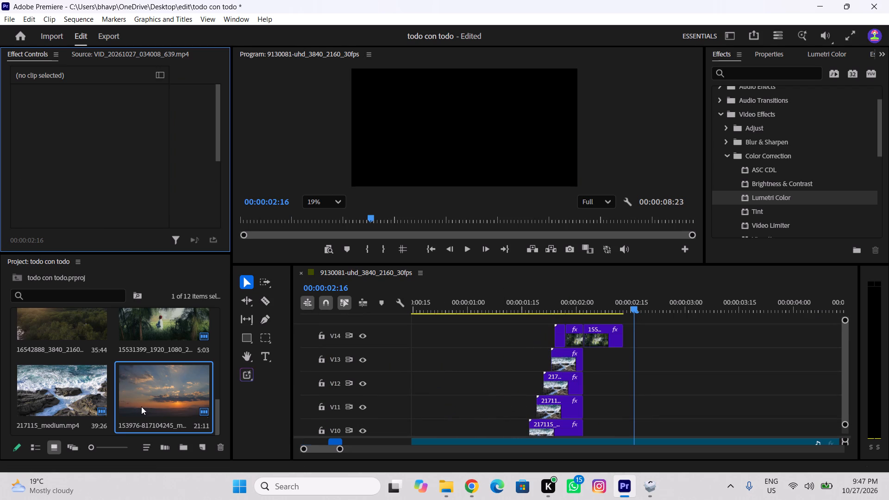
pyautogui.moveTo(141, 406); pyautogui.dragTo(608, 318)
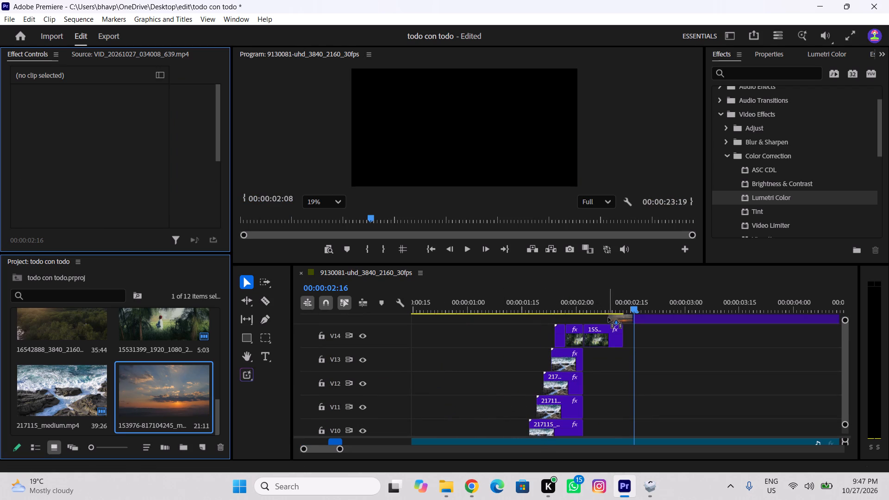
pyautogui.moveTo(608, 318); pyautogui.dragTo(601, 324)
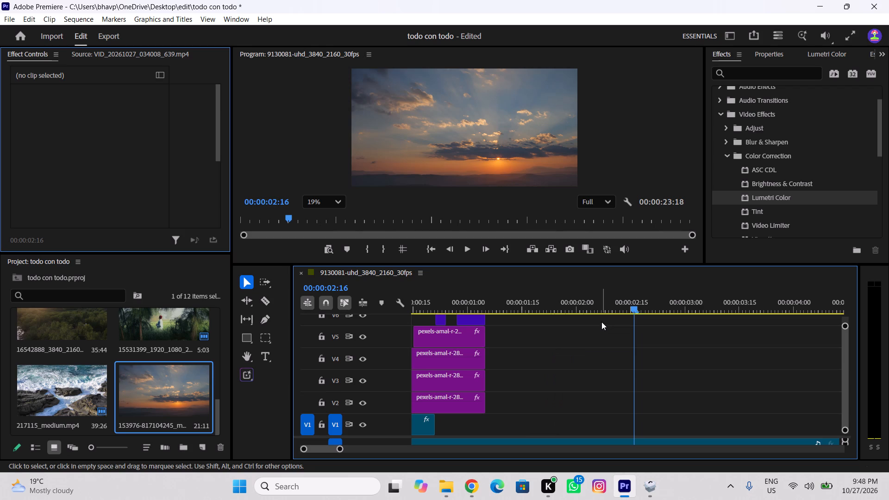
# At 00:00:02:07, scale the sunset clip to 145 and set its position to 653, -128 over the frame's upper part.
pyautogui.keyDown('ctrl'); pyautogui.scroll(20, 528, 339); pyautogui.keyUp('ctrl')
pyautogui.keyDown('ctrl'); pyautogui.scroll(2, 528, 339); pyautogui.keyUp('ctrl')
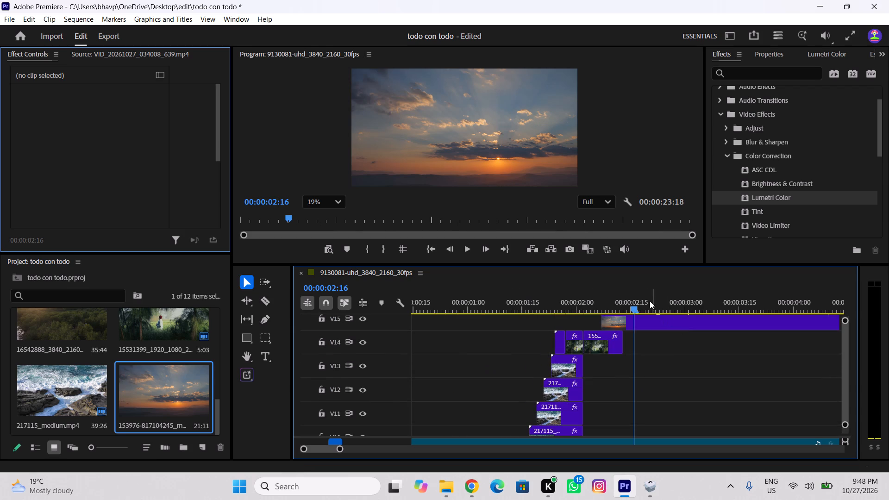
pyautogui.moveTo(646, 298); pyautogui.dragTo(604, 302)
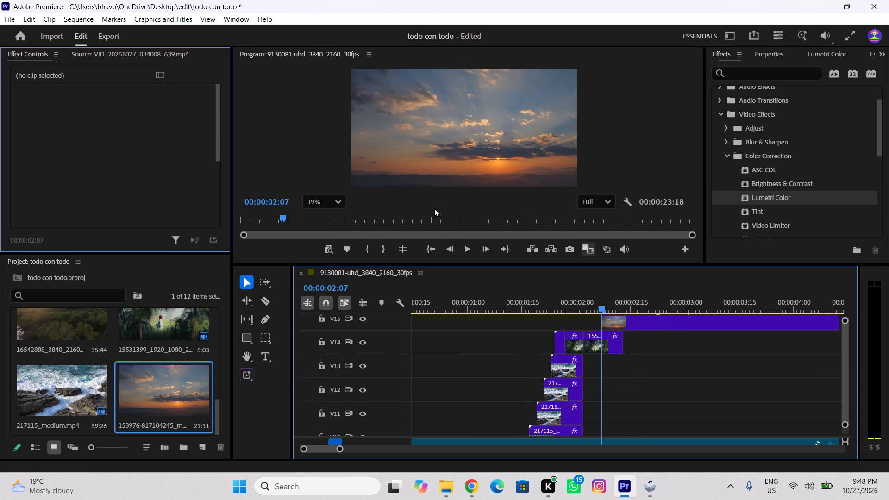
pyautogui.click(667, 327)
pyautogui.moveTo(120, 130); pyautogui.dragTo(113, 130)
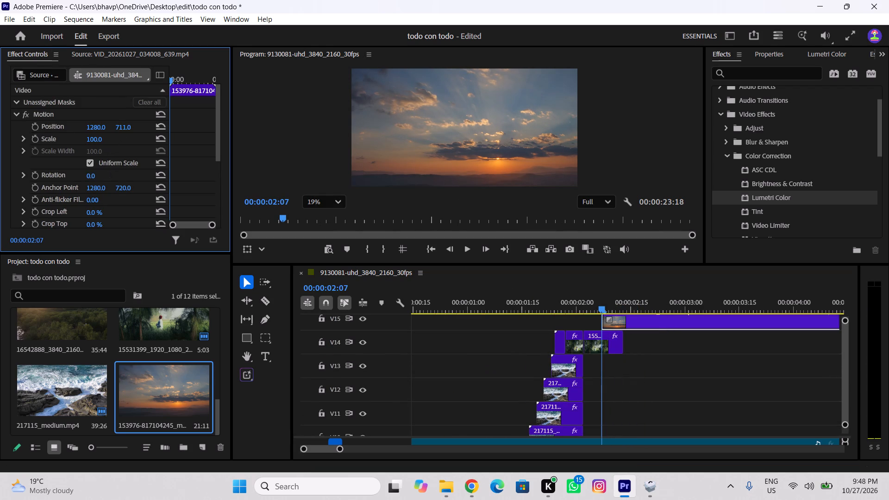
pyautogui.moveTo(113, 130); pyautogui.dragTo(109, 128)
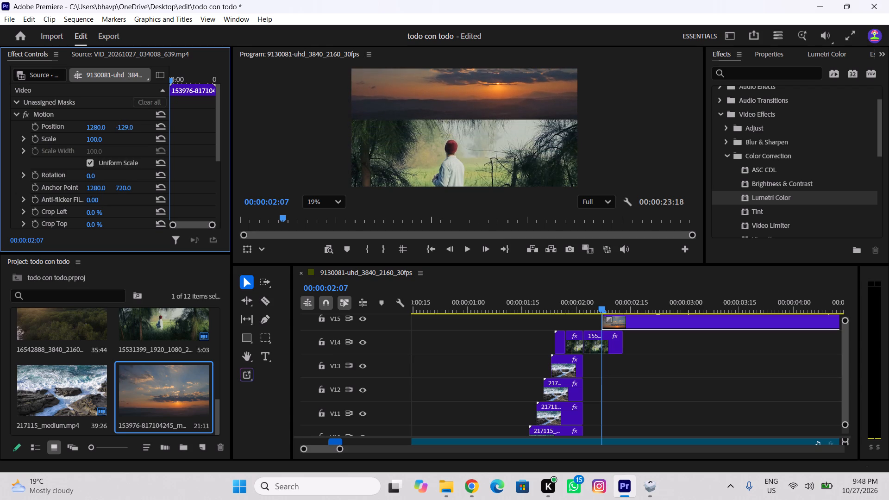
pyautogui.moveTo(109, 128); pyautogui.dragTo(151, 126)
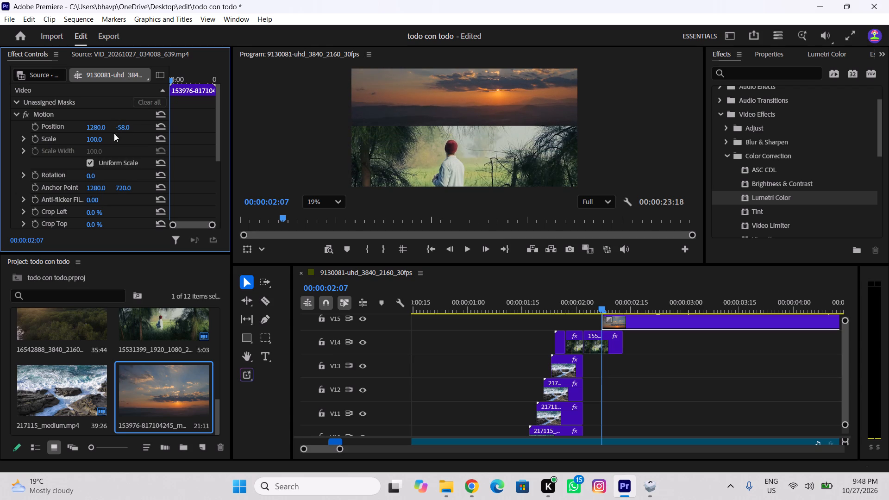
pyautogui.click(93, 134)
pyautogui.moveTo(94, 137); pyautogui.dragTo(126, 137)
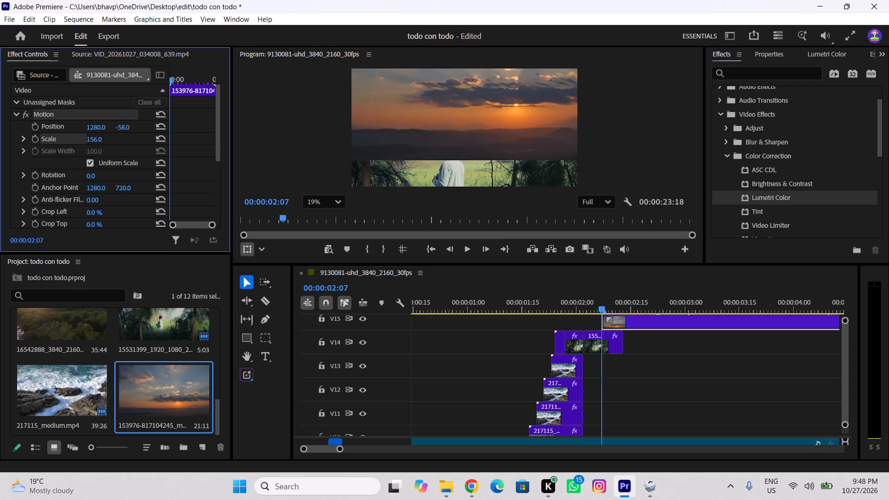
pyautogui.moveTo(126, 137); pyautogui.dragTo(120, 137)
pyautogui.moveTo(127, 127); pyautogui.dragTo(54, 127)
pyautogui.moveTo(97, 125); pyautogui.dragTo(22, 121)
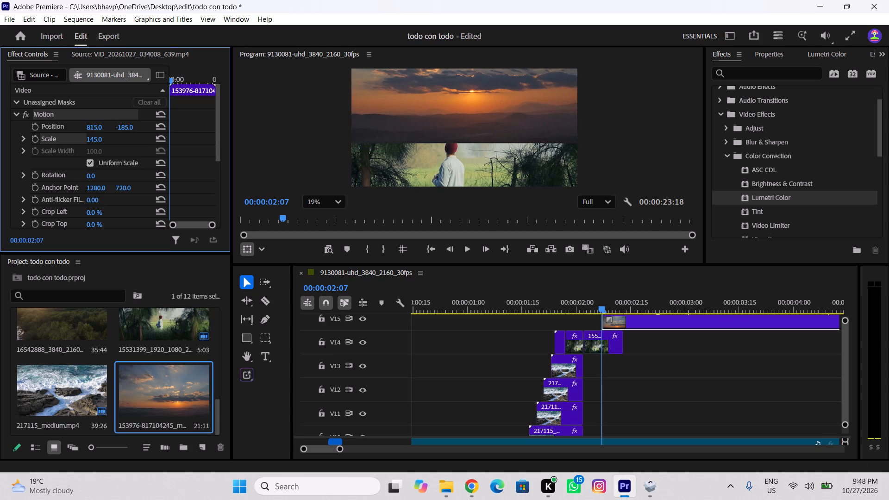
pyautogui.moveTo(22, 121); pyautogui.dragTo(25, 125)
pyautogui.moveTo(122, 125); pyautogui.dragTo(156, 128)
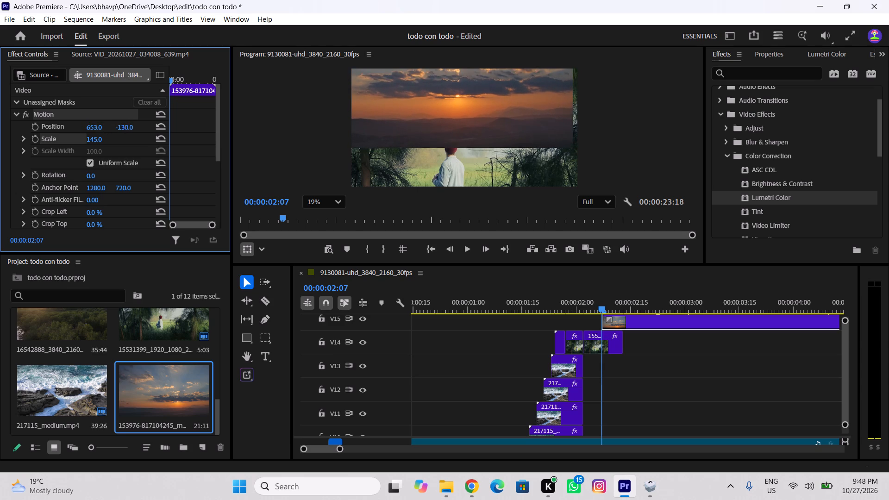
pyautogui.moveTo(156, 128); pyautogui.dragTo(157, 128)
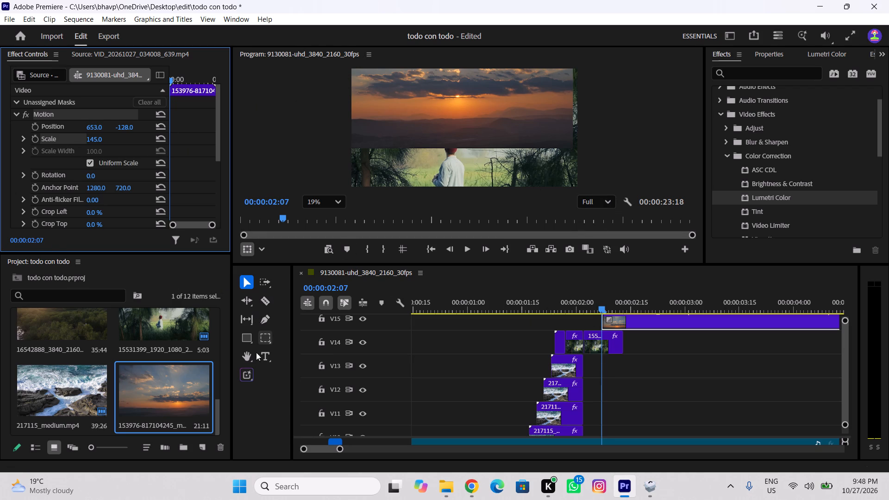
# At 00:00:02:11, set the sunset clip's horizontal position to 839 so it spans the frame's full width.
pyautogui.click(264, 331)
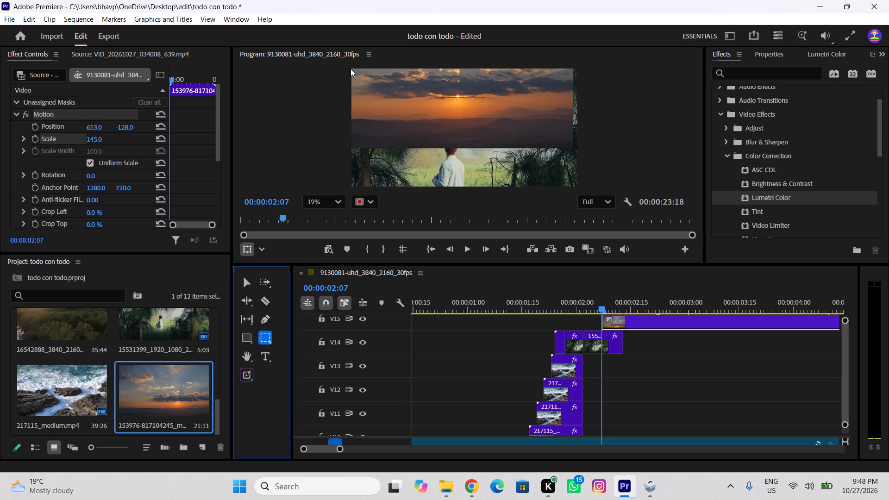
pyautogui.moveTo(624, 304); pyautogui.dragTo(618, 305)
pyautogui.click(352, 77)
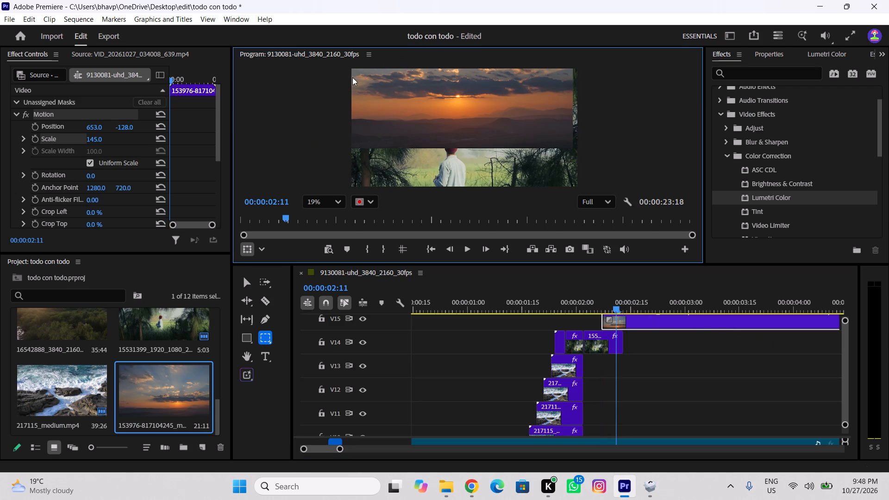
pyautogui.click(676, 325)
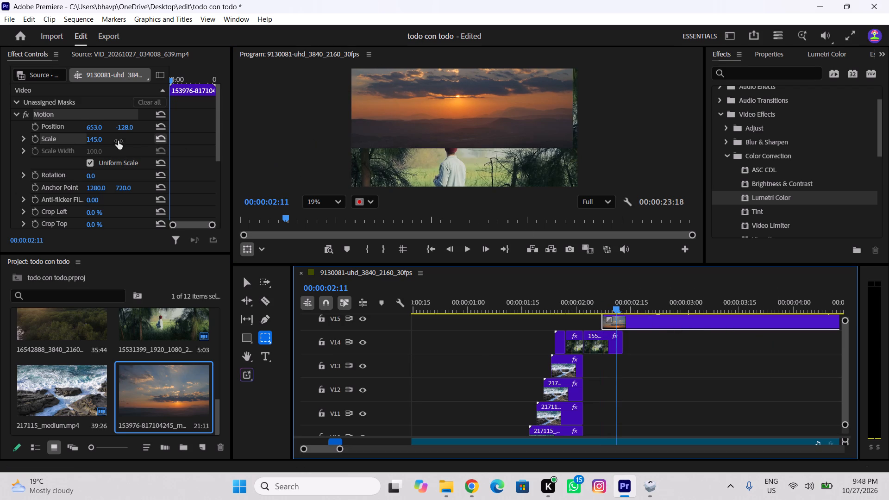
pyautogui.moveTo(98, 129); pyautogui.dragTo(140, 129)
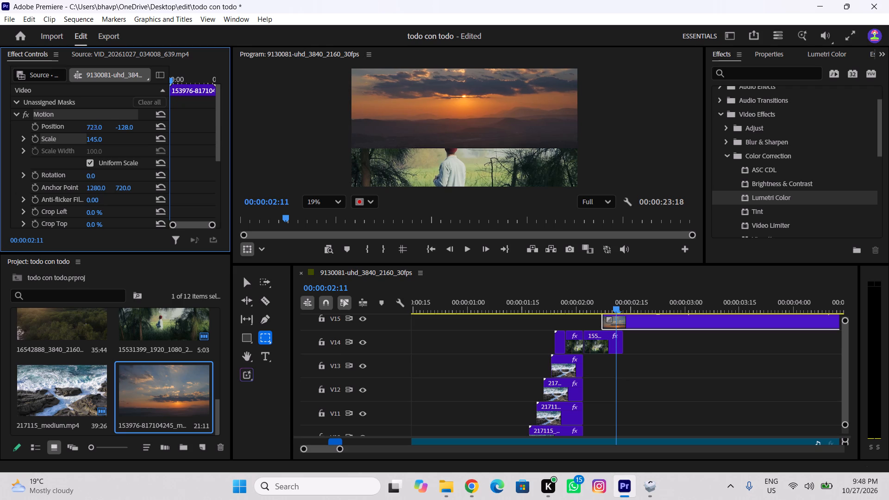
pyautogui.moveTo(140, 129); pyautogui.dragTo(207, 146)
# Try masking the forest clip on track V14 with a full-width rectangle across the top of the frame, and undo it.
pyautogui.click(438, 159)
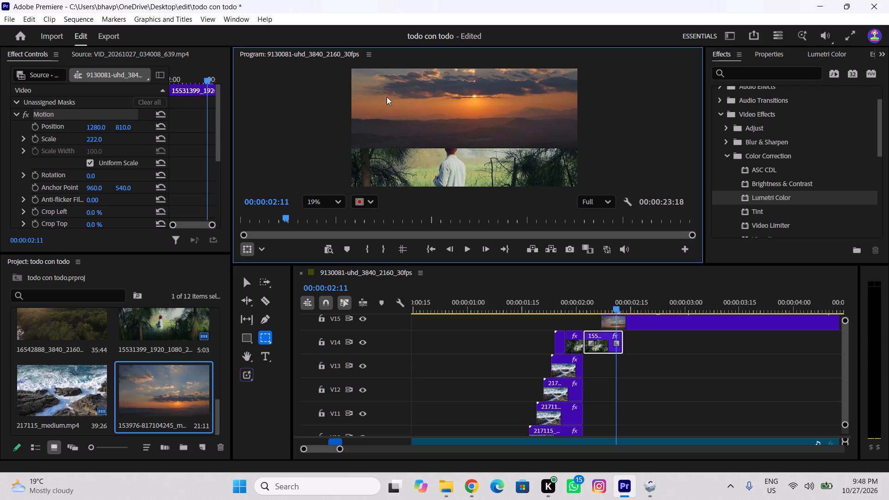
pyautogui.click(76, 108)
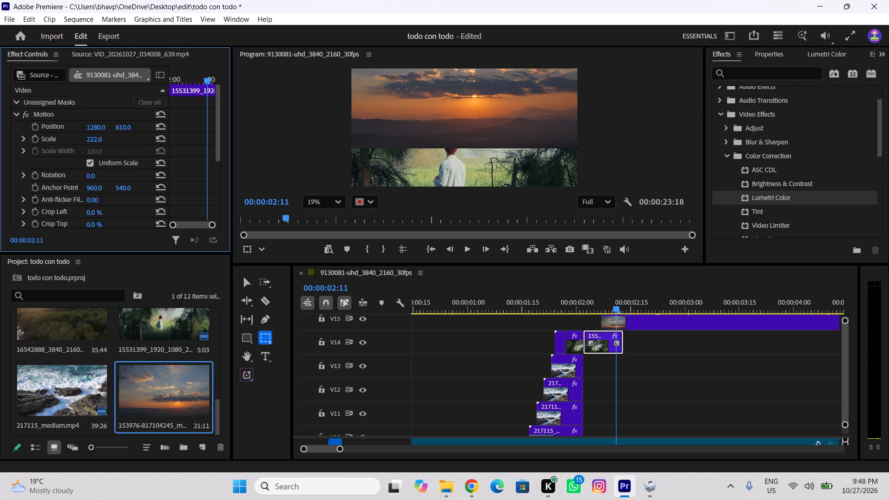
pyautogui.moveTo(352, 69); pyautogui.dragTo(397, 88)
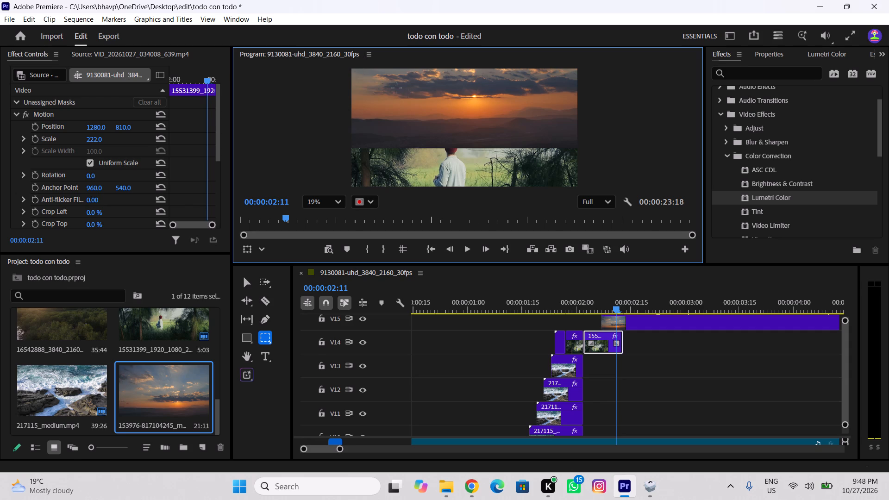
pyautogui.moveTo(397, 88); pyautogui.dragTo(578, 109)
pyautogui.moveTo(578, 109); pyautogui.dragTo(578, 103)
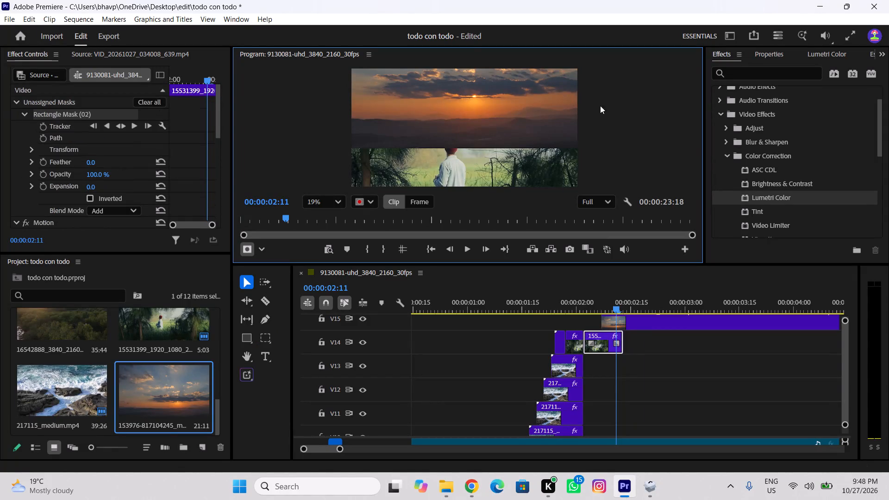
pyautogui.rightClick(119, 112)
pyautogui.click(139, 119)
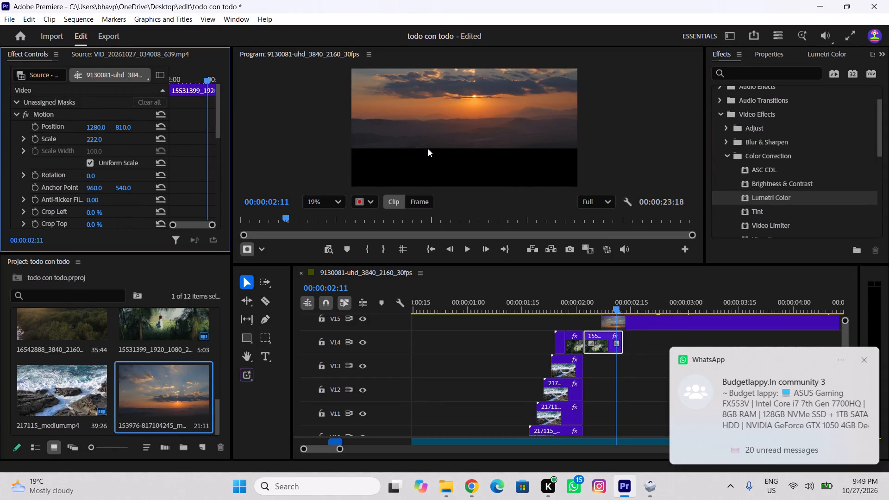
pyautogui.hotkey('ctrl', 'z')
# Draw a full-width rectangle mask on the sunset clip on track V15, covering the upper strip of the frame.
pyautogui.click(669, 323)
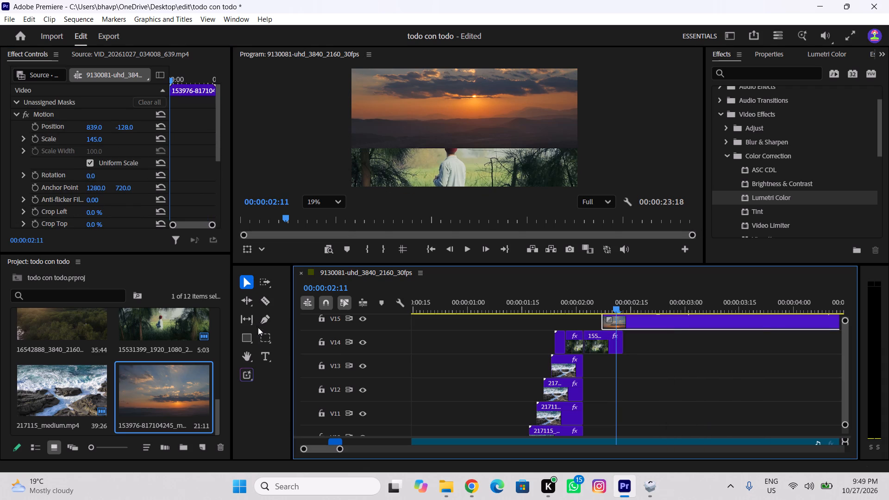
pyautogui.click(263, 342)
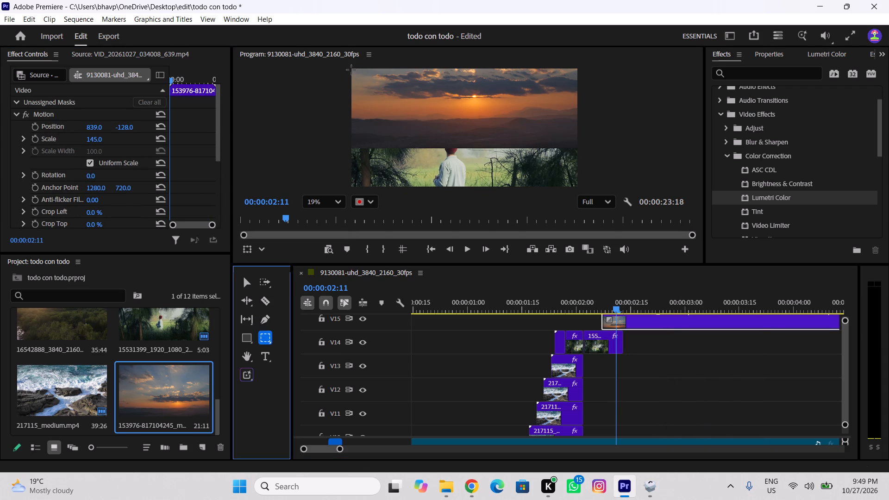
pyautogui.moveTo(352, 69); pyautogui.dragTo(478, 96)
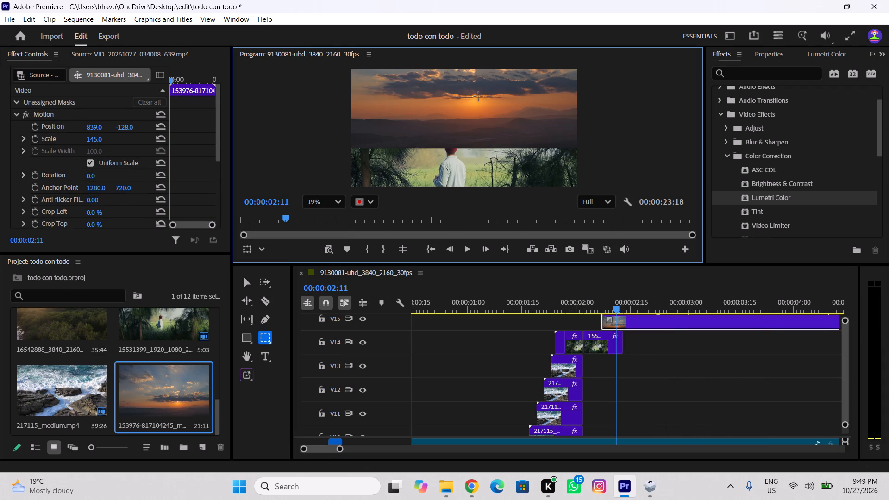
pyautogui.moveTo(478, 96); pyautogui.dragTo(578, 112)
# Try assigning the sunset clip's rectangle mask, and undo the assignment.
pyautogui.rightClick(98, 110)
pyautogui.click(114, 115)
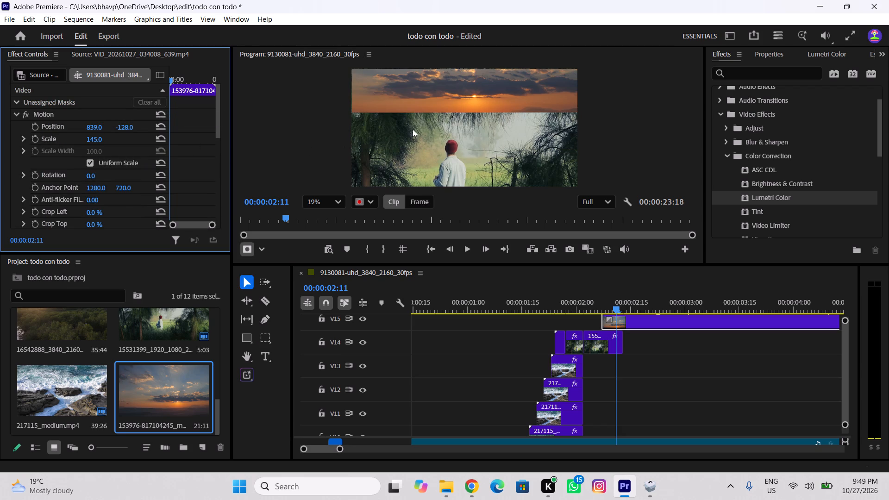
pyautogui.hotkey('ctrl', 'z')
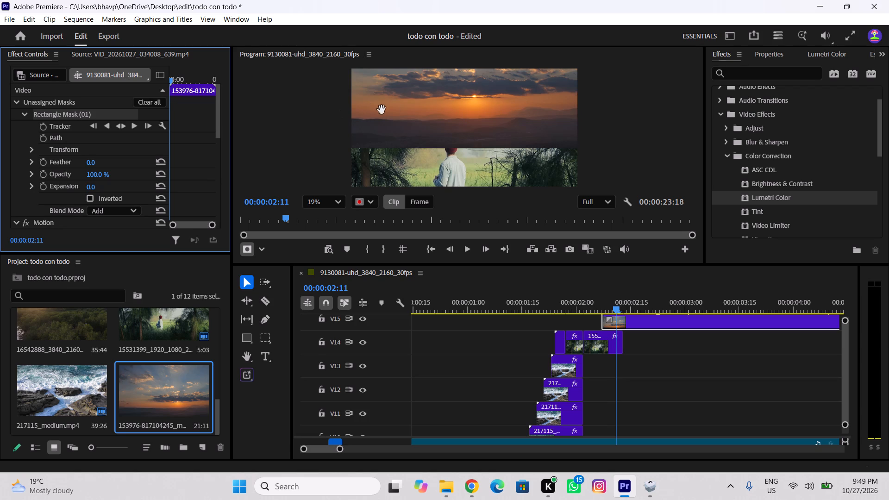
# Check the sunset clip in the preview and move the playhead back to 00:00:02:06, just before it starts.
pyautogui.moveTo(397, 112); pyautogui.dragTo(398, 105)
pyautogui.click(449, 123)
pyautogui.press('space')
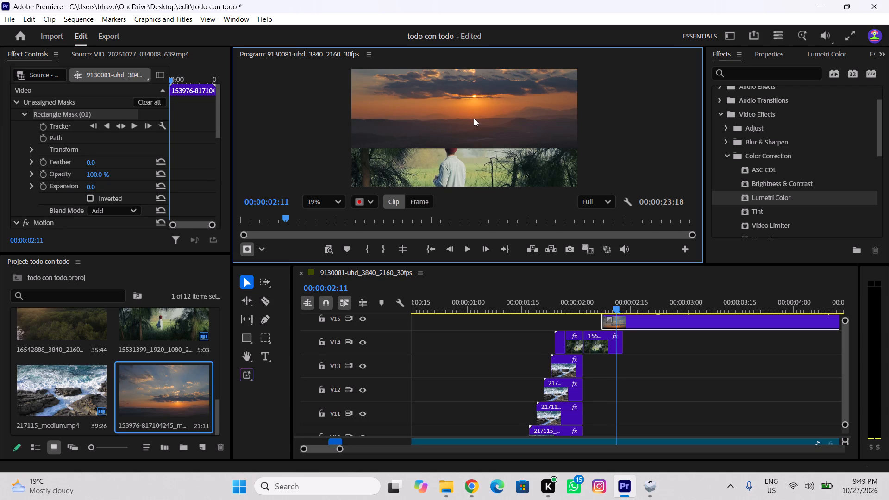
pyautogui.click(474, 118)
pyautogui.press('space')
pyautogui.moveTo(571, 289); pyautogui.dragTo(548, 304)
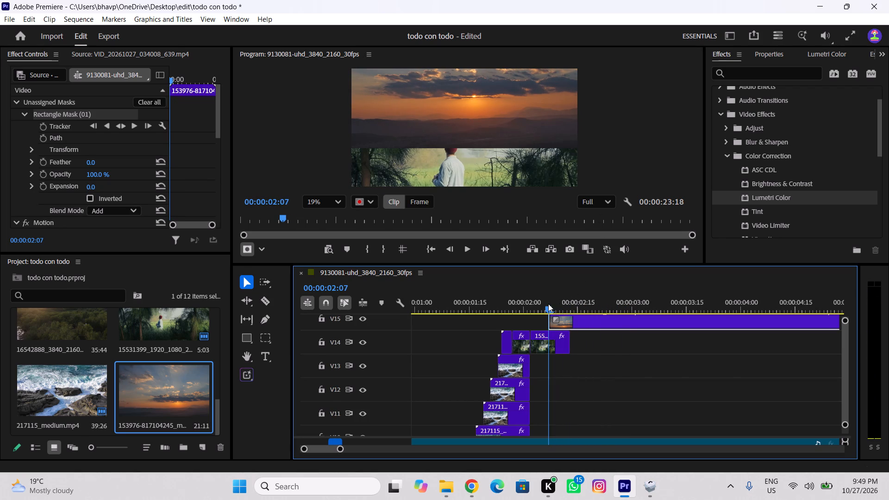
pyautogui.moveTo(548, 304); pyautogui.dragTo(548, 306)
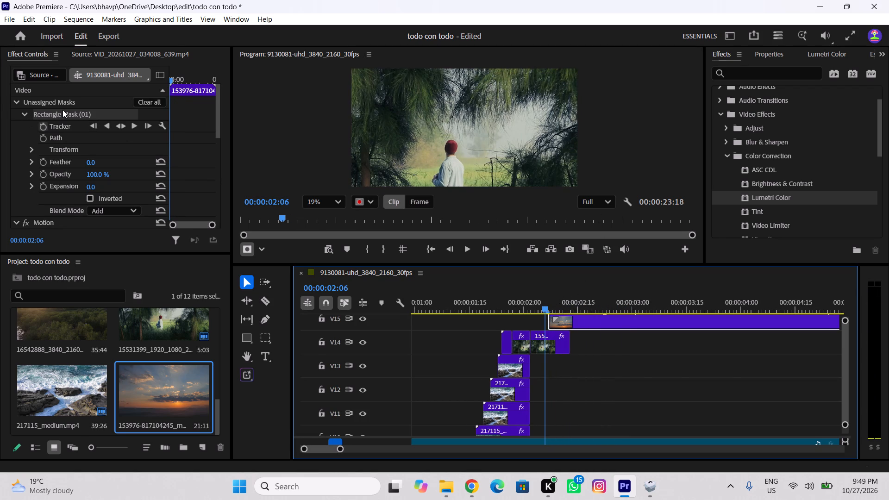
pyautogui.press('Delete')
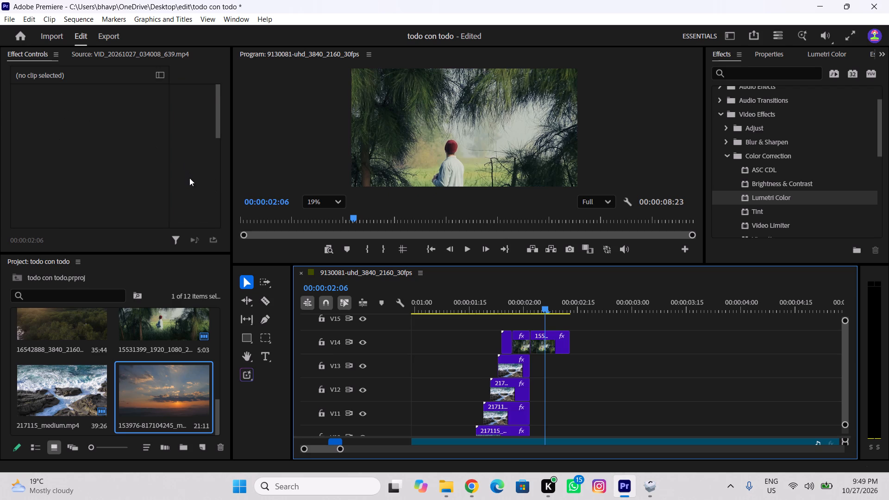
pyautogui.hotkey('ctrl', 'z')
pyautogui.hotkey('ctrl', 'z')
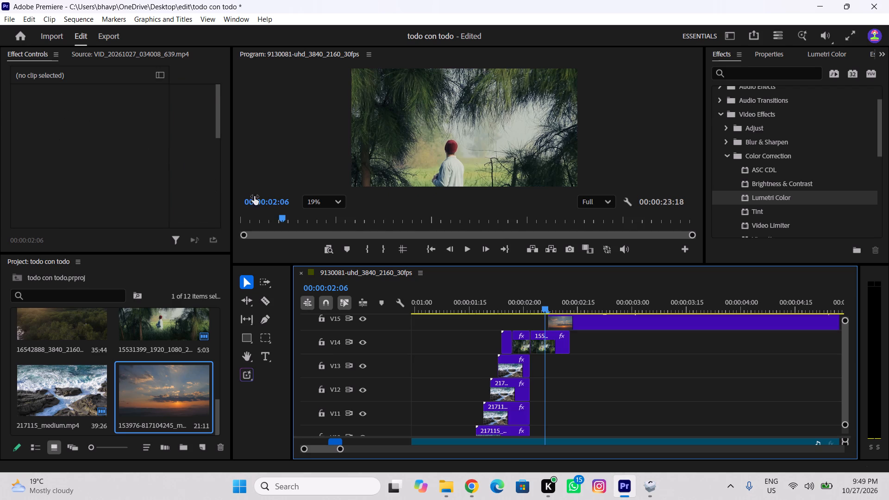
# Delete Rectangle Mask (01) from the sunset clip's unassigned masks, with the playhead at 00:00:02:09.
pyautogui.moveTo(573, 308); pyautogui.dragTo(557, 311)
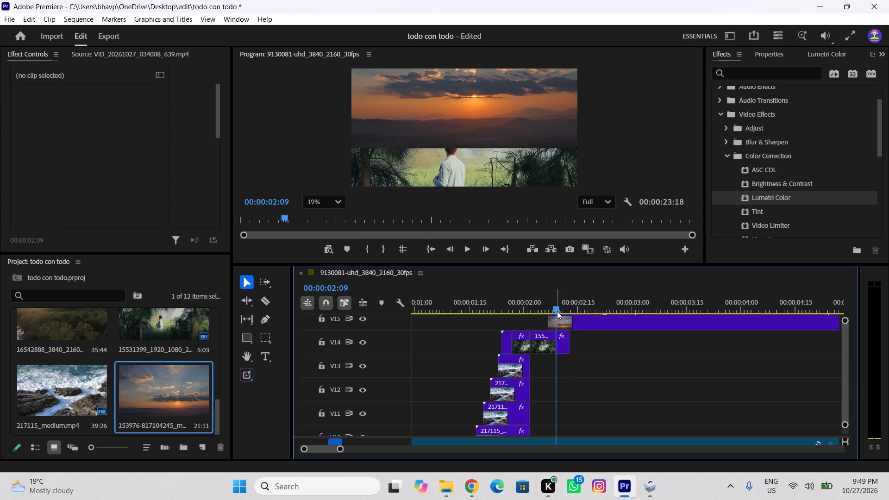
pyautogui.click(567, 320)
pyautogui.click(54, 114)
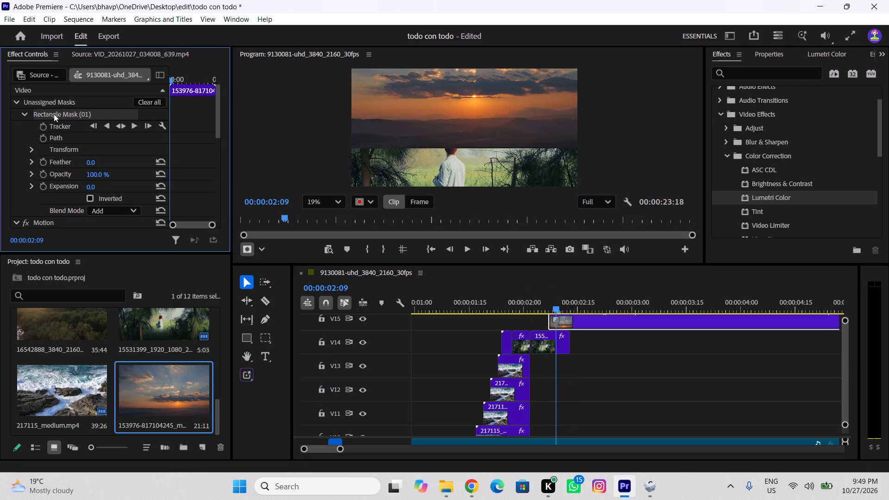
pyautogui.press('Delete')
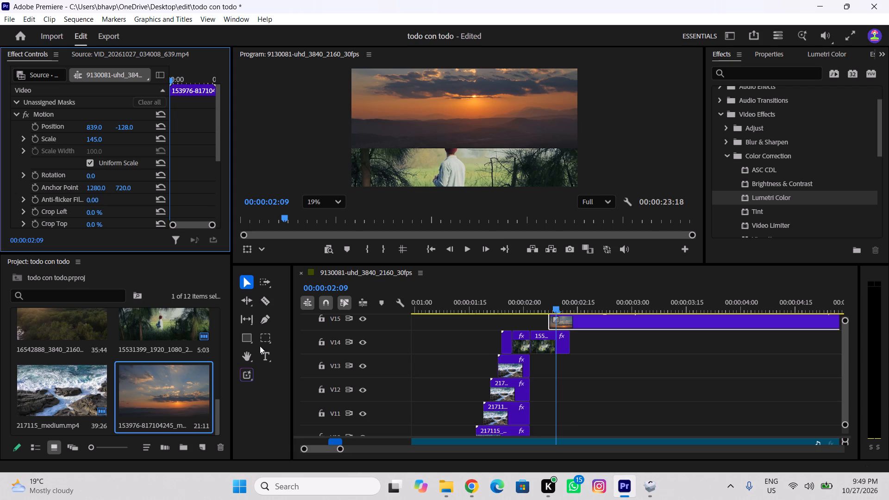
# Set the sunset clip's position to 854, -303.
pyautogui.click(260, 346)
pyautogui.click(263, 337)
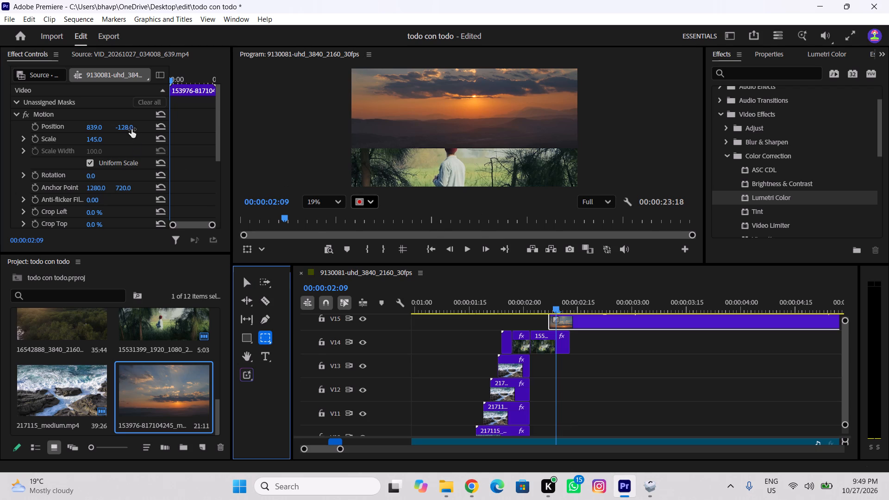
pyautogui.moveTo(129, 128); pyautogui.dragTo(27, 126)
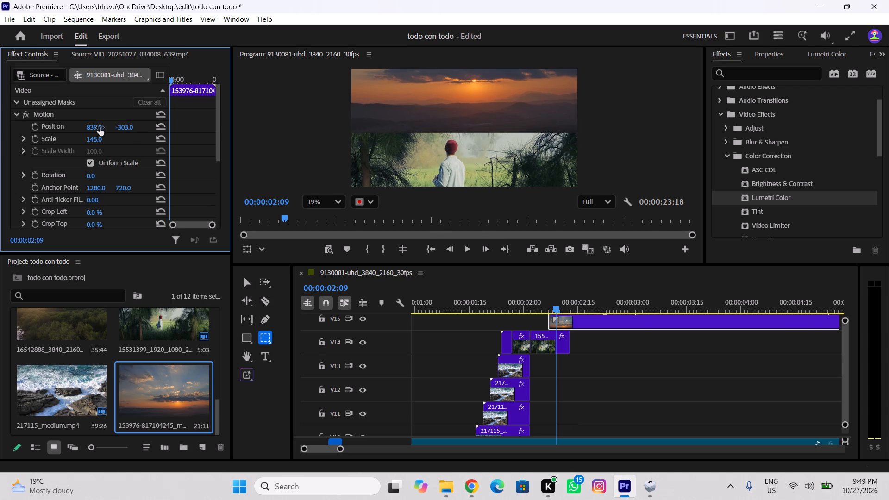
pyautogui.moveTo(94, 127); pyautogui.dragTo(103, 128)
# Draw a full-width rectangle mask over the top third of the frame and apply it as the sunset clip's opacity mask.
pyautogui.moveTo(351, 69); pyautogui.dragTo(378, 75)
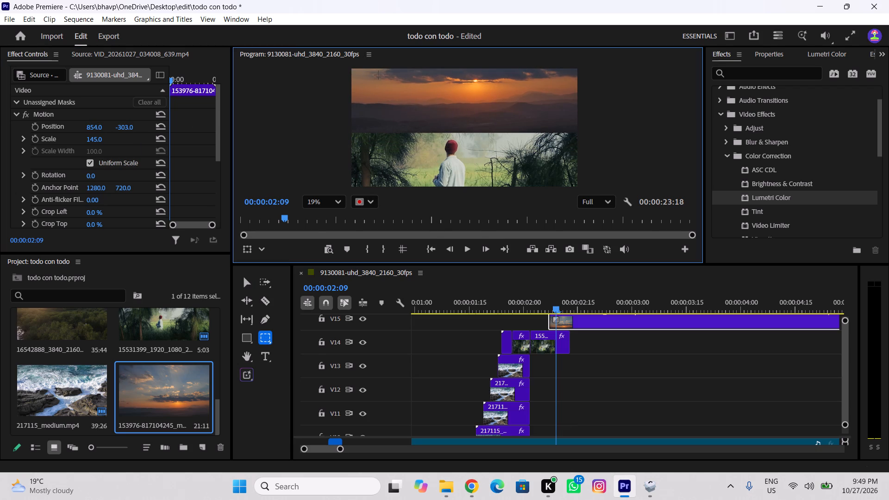
pyautogui.moveTo(378, 75); pyautogui.dragTo(576, 115)
pyautogui.moveTo(576, 115); pyautogui.dragTo(578, 107)
pyautogui.moveTo(578, 107); pyautogui.dragTo(578, 107)
pyautogui.rightClick(116, 117)
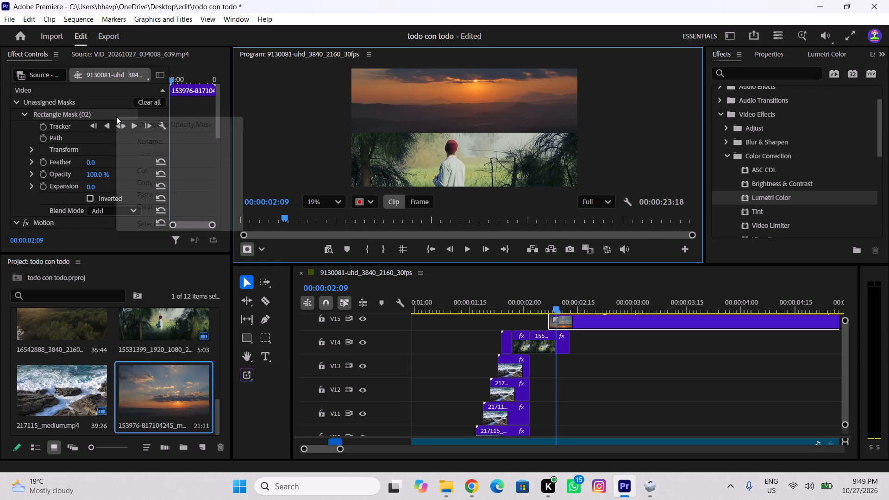
pyautogui.click(134, 122)
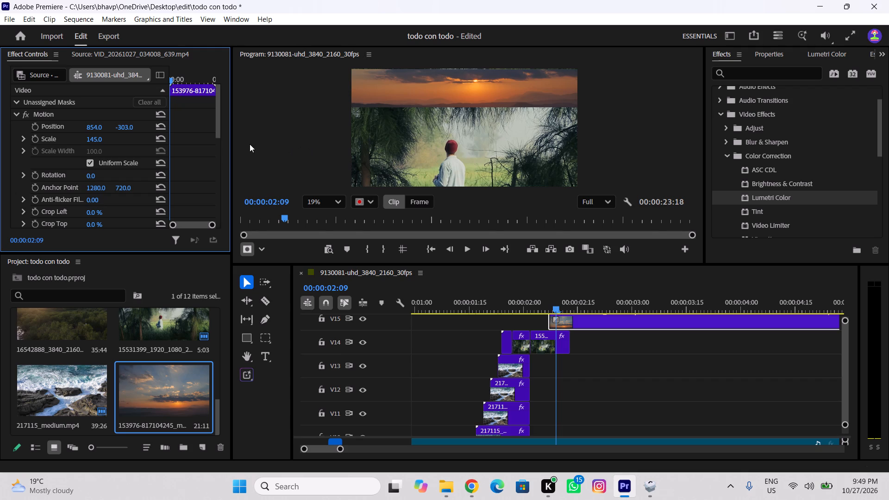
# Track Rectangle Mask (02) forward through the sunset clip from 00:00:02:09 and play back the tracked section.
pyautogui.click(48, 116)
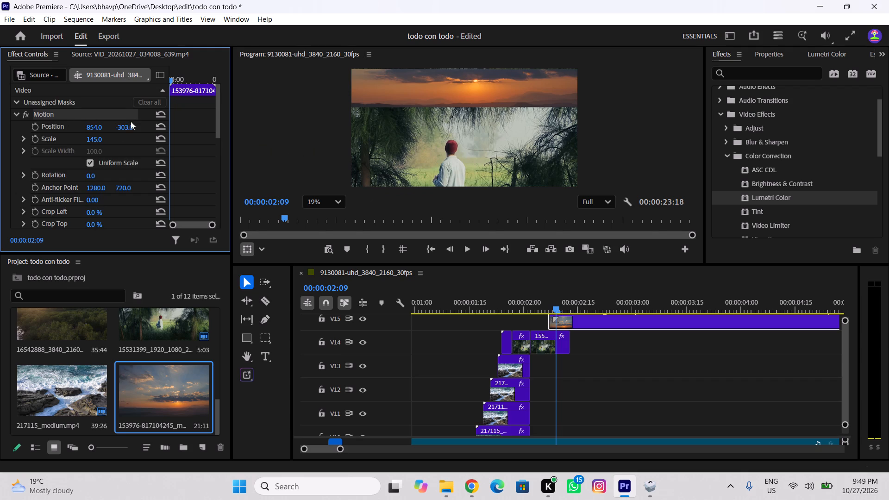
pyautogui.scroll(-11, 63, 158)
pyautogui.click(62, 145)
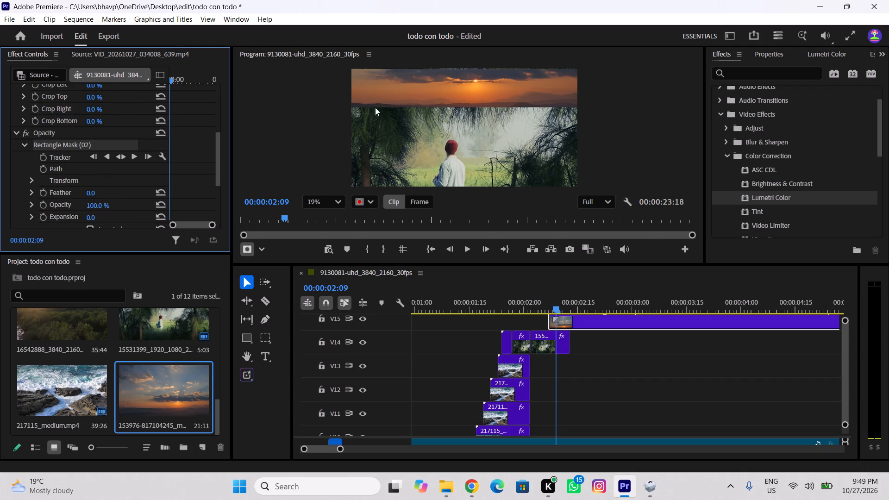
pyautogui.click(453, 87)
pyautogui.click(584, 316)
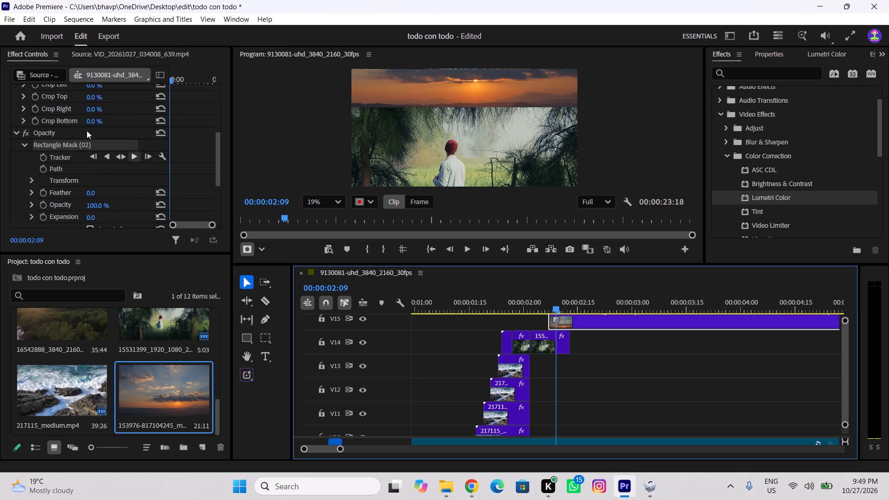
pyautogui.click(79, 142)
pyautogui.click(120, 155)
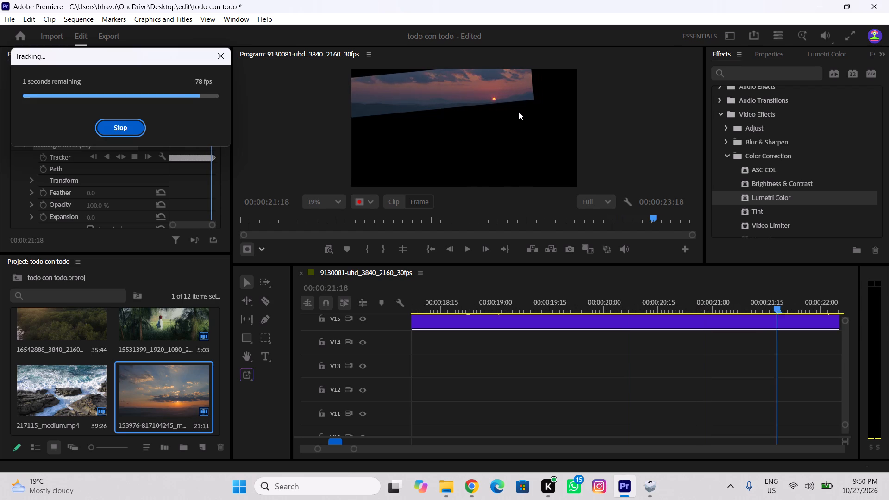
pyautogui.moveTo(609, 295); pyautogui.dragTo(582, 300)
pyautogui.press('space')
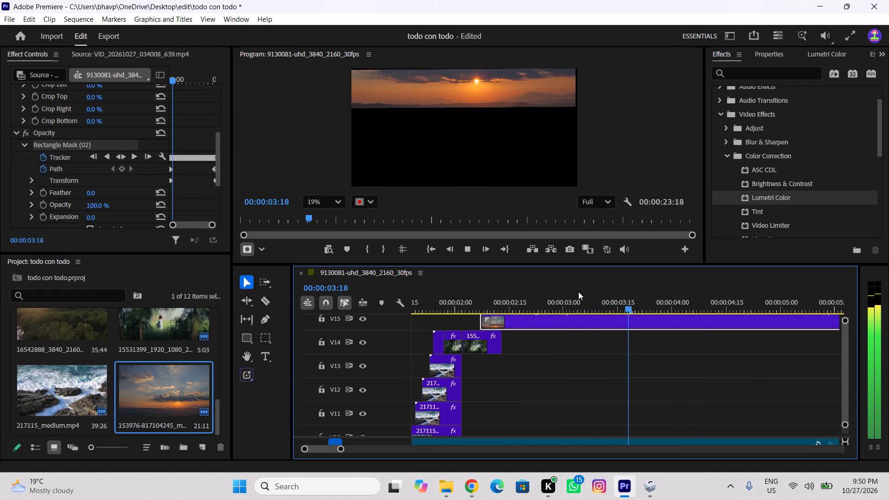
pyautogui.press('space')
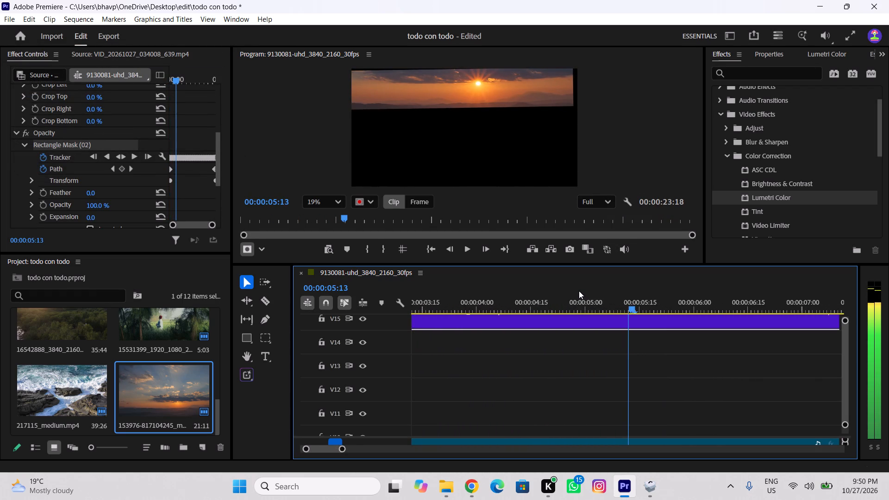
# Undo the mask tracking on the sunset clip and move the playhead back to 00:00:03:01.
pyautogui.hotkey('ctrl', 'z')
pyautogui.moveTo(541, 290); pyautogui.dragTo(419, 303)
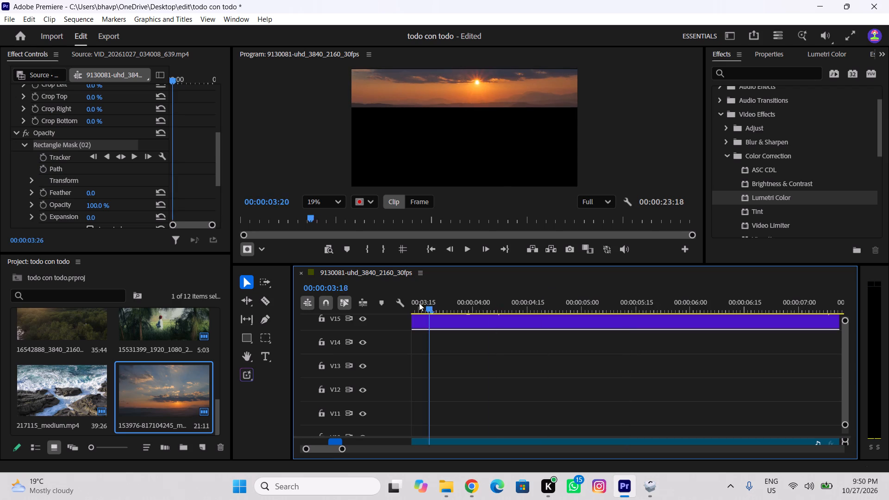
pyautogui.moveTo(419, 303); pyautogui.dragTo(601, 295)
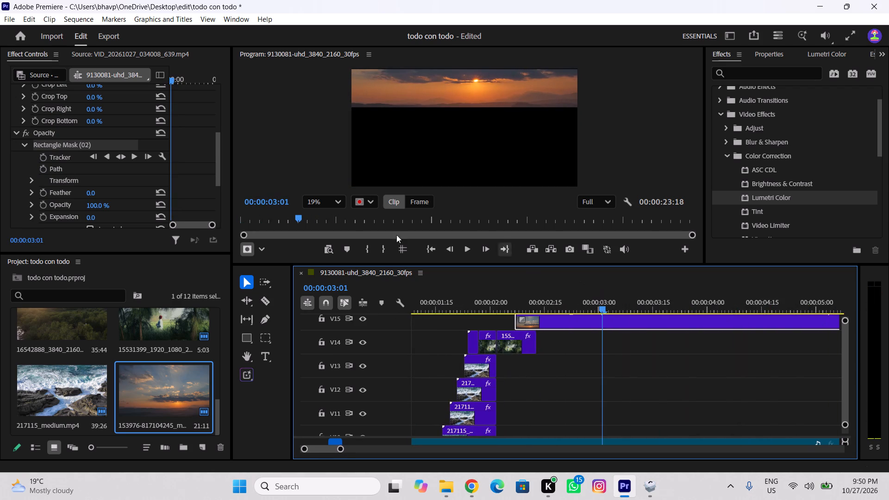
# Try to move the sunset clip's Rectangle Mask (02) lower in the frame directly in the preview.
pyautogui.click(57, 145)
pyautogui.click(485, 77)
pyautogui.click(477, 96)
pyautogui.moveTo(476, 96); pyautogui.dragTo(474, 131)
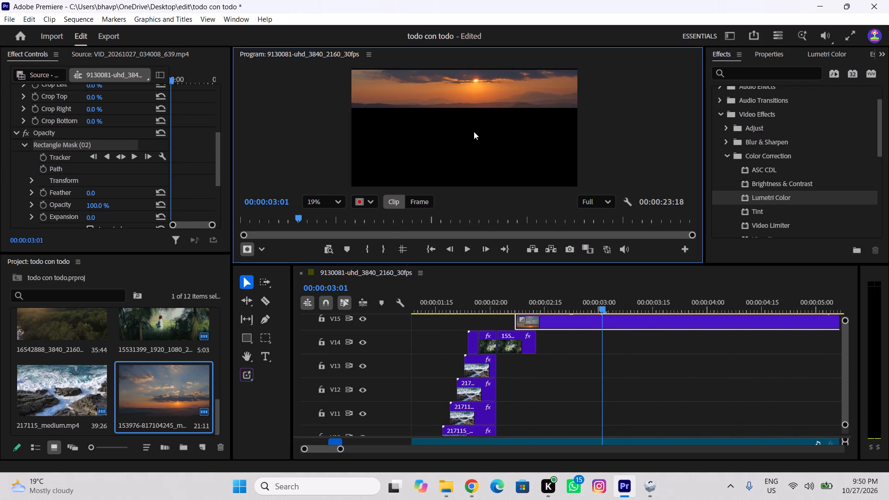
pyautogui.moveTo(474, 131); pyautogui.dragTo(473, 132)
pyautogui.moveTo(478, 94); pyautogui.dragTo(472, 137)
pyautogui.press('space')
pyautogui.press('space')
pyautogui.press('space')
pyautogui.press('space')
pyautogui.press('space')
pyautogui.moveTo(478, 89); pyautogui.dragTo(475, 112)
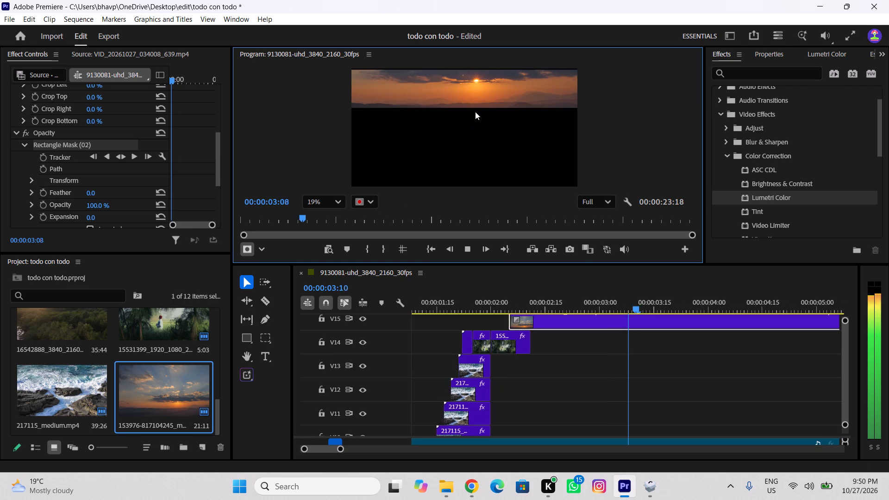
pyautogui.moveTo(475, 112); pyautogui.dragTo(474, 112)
# Move the playhead back to 00:00:02:20 and delete the sunset clip from track V15.
pyautogui.moveTo(513, 281); pyautogui.dragTo(439, 290)
pyautogui.moveTo(445, 290); pyautogui.dragTo(414, 297)
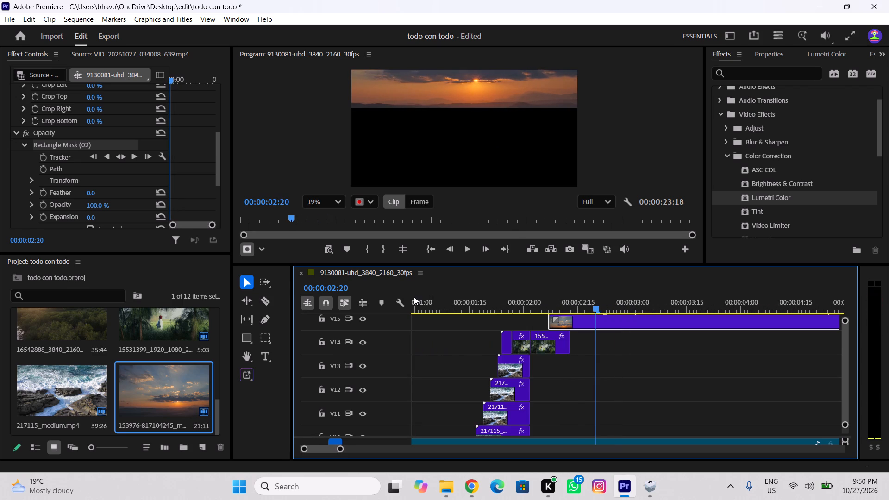
pyautogui.moveTo(414, 297); pyautogui.dragTo(413, 297)
pyautogui.click(616, 315)
pyautogui.press('Delete')
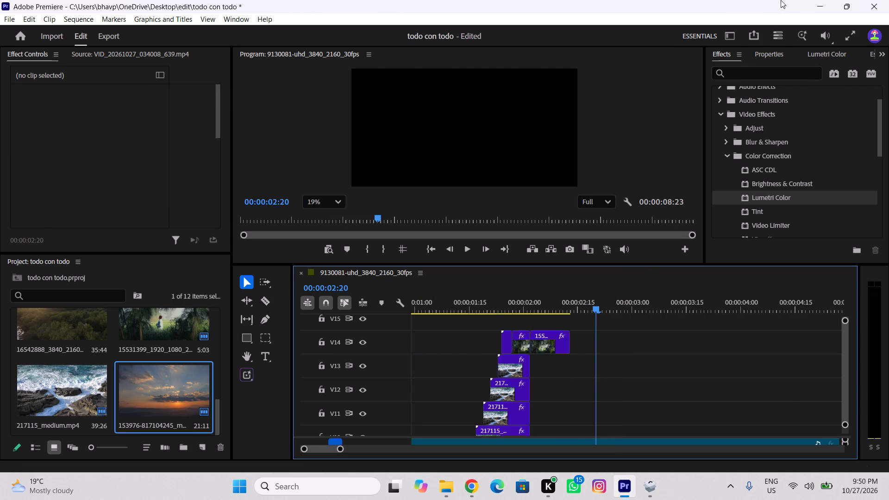
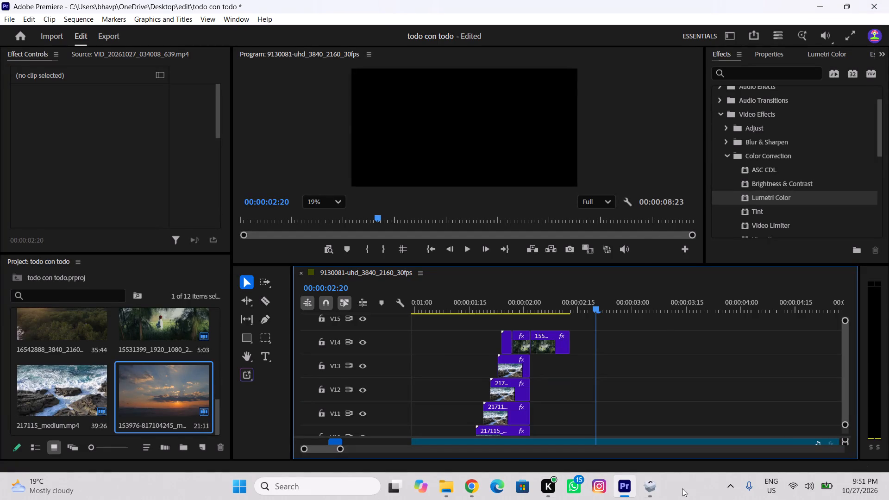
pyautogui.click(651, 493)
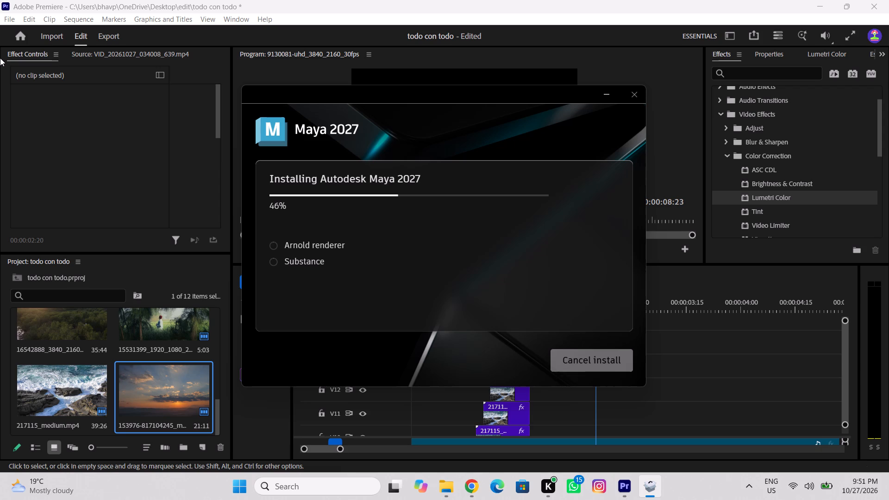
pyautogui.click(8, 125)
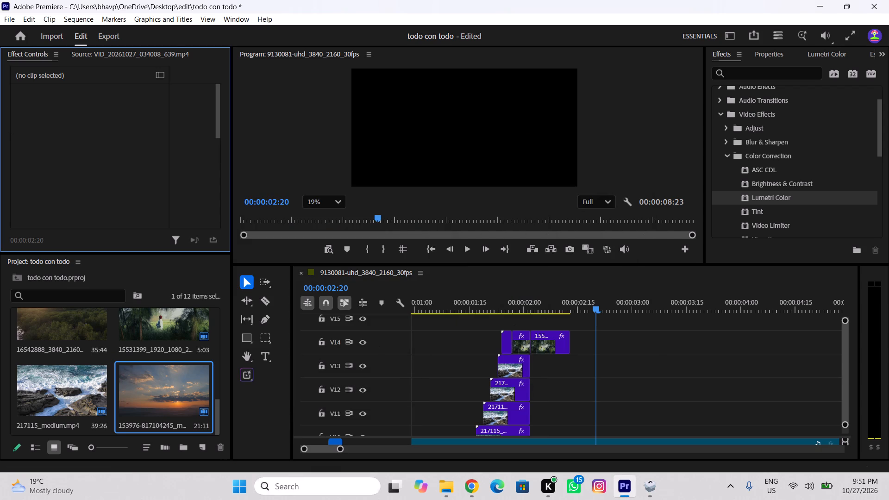
pyautogui.moveTo(190, 390); pyautogui.dragTo(537, 319)
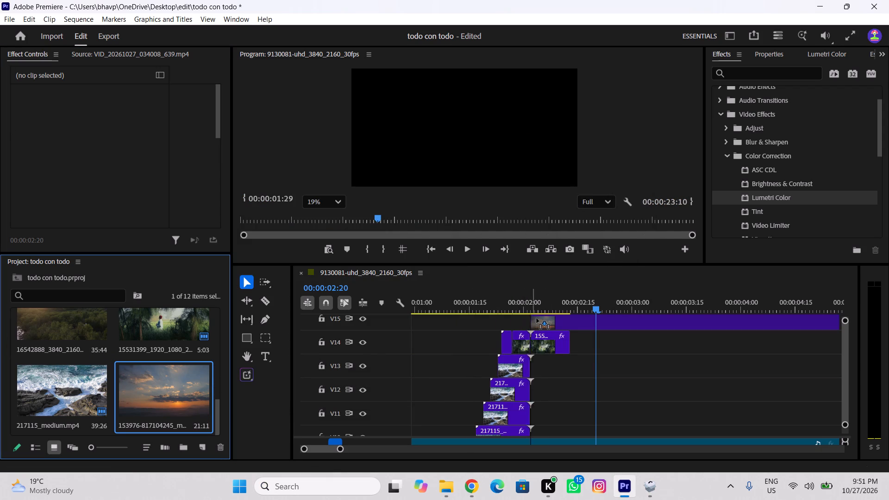
pyautogui.moveTo(537, 319); pyautogui.dragTo(544, 318)
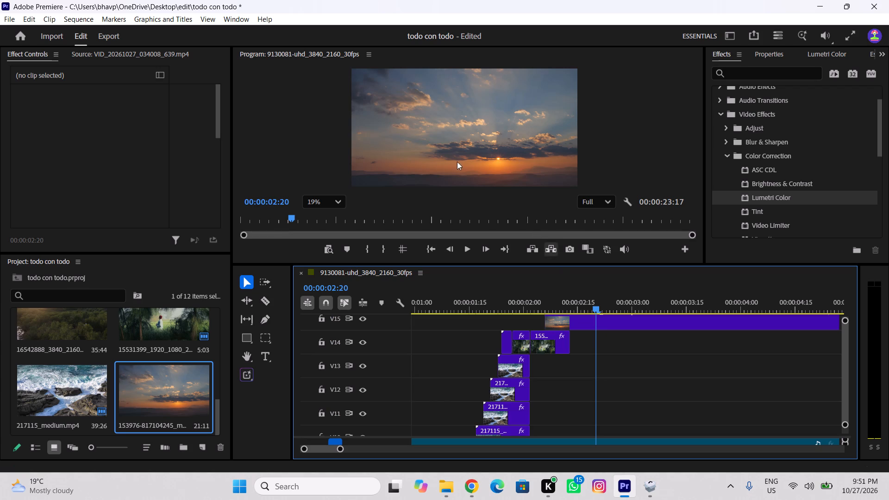
# Scale the V15 sunset clip to 174 and set its position to 462, -416 so the sun sits near the frame's top edge.
pyautogui.click(565, 319)
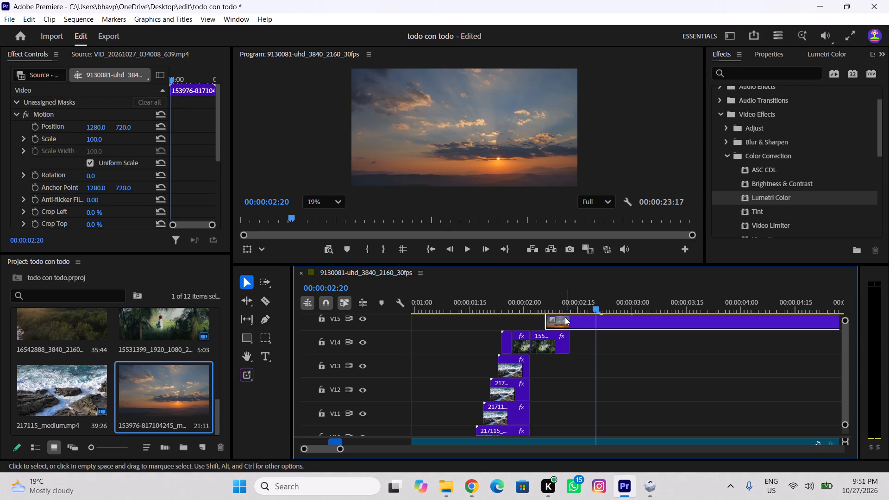
pyautogui.moveTo(99, 128); pyautogui.dragTo(48, 129)
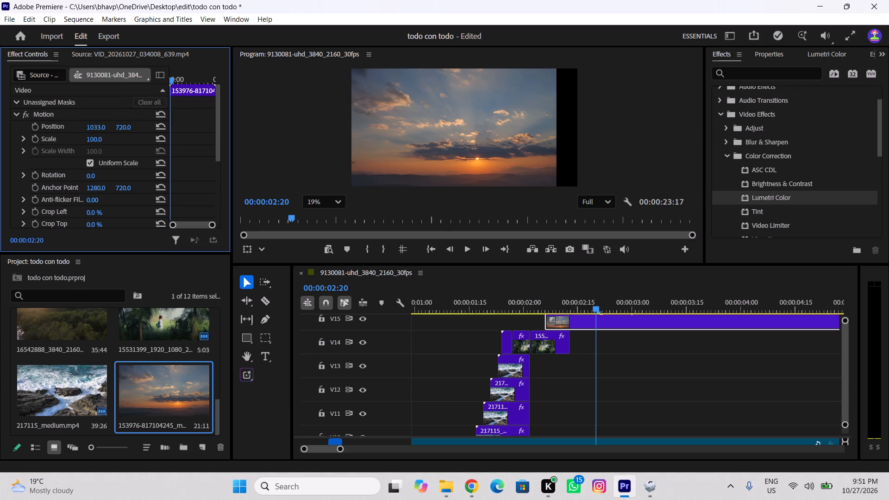
pyautogui.moveTo(48, 129); pyautogui.dragTo(27, 129)
pyautogui.moveTo(130, 125); pyautogui.dragTo(25, 142)
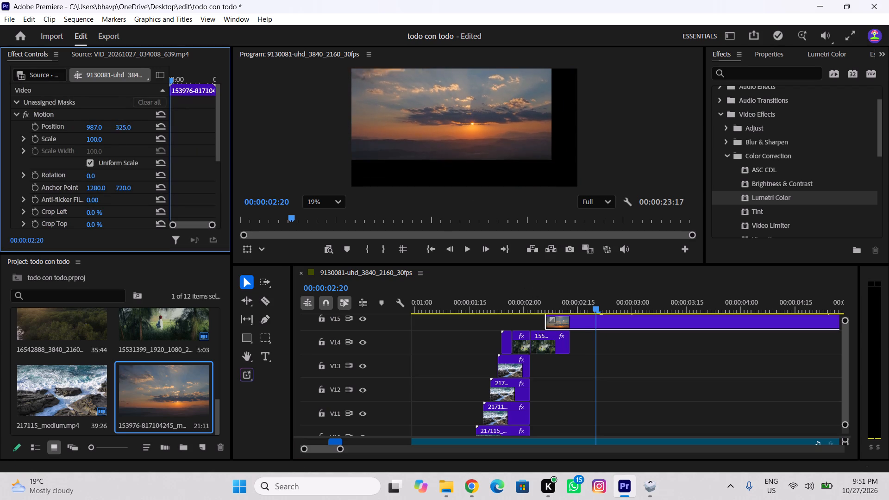
pyautogui.moveTo(25, 142); pyautogui.dragTo(0, 129)
pyautogui.moveTo(93, 138); pyautogui.dragTo(136, 144)
pyautogui.moveTo(117, 129); pyautogui.dragTo(42, 124)
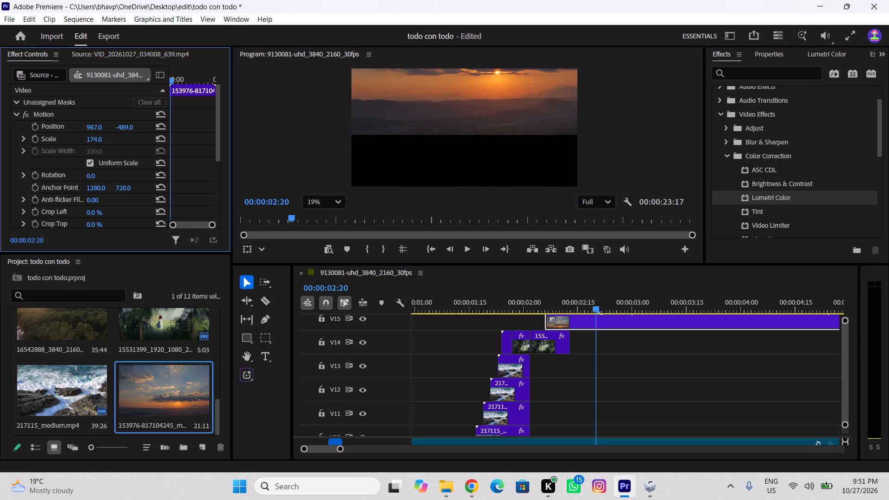
pyautogui.moveTo(42, 124); pyautogui.dragTo(45, 124)
pyautogui.moveTo(98, 127); pyautogui.dragTo(137, 128)
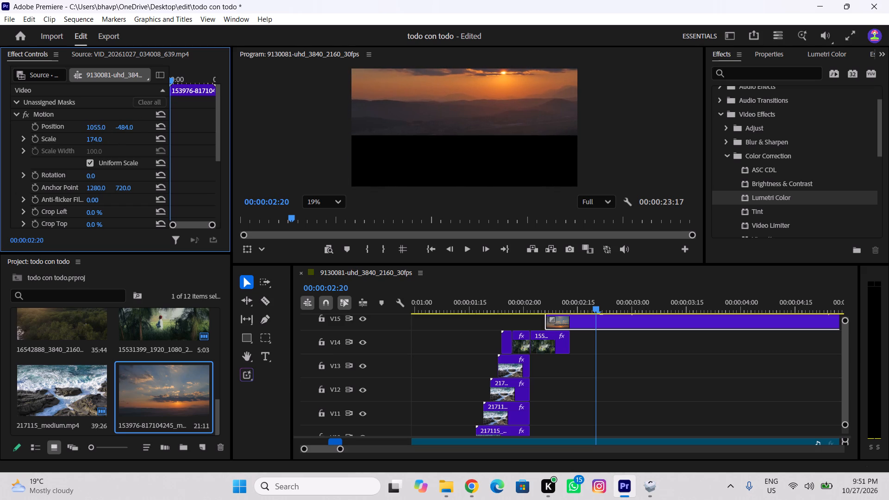
pyautogui.moveTo(137, 128); pyautogui.dragTo(87, 129)
pyautogui.moveTo(120, 125); pyautogui.dragTo(164, 133)
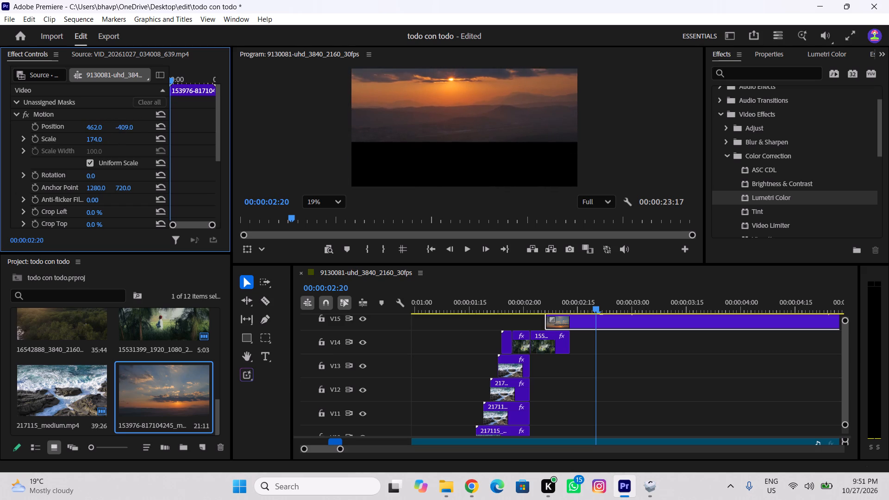
pyautogui.moveTo(164, 133); pyautogui.dragTo(295, 154)
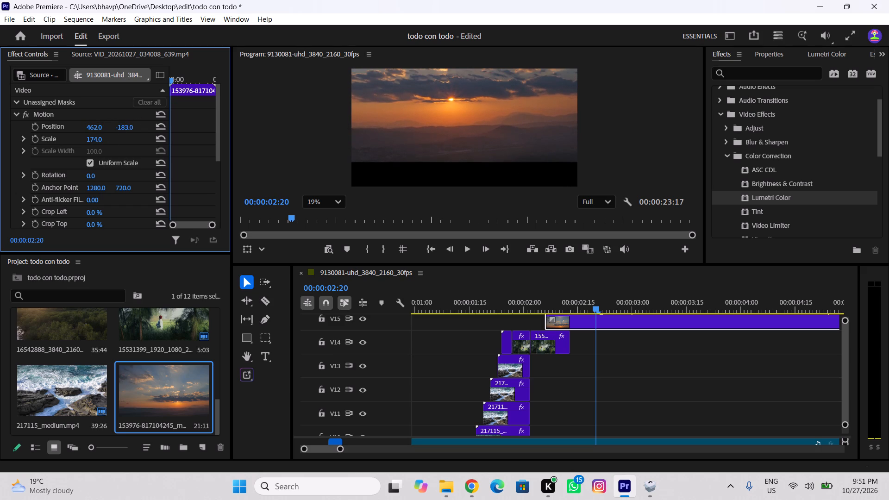
pyautogui.moveTo(295, 154); pyautogui.dragTo(160, 151)
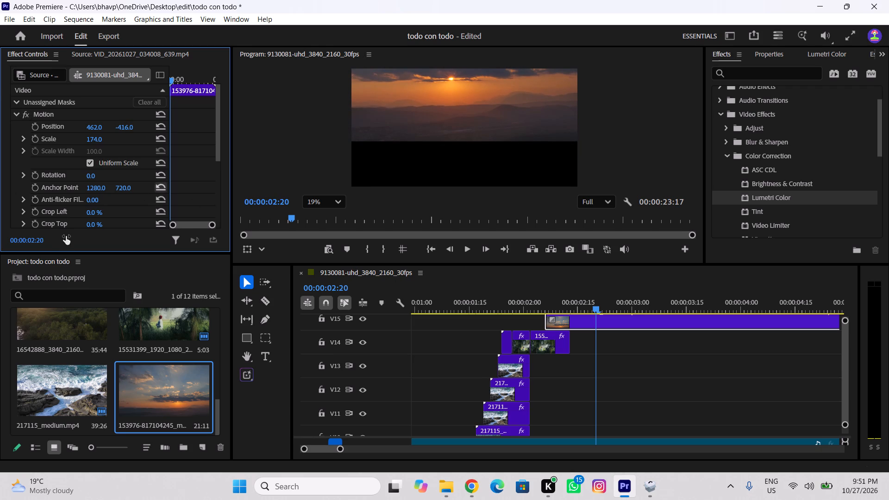
# Draw a full-width rectangle mask over the top third of the sunset frame and assign it to the clip's Opacity.
pyautogui.click(270, 339)
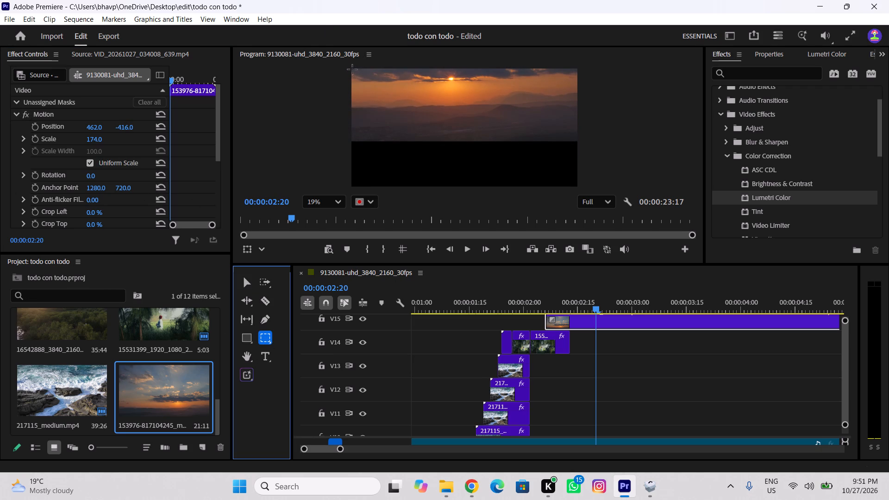
pyautogui.moveTo(351, 69); pyautogui.dragTo(570, 109)
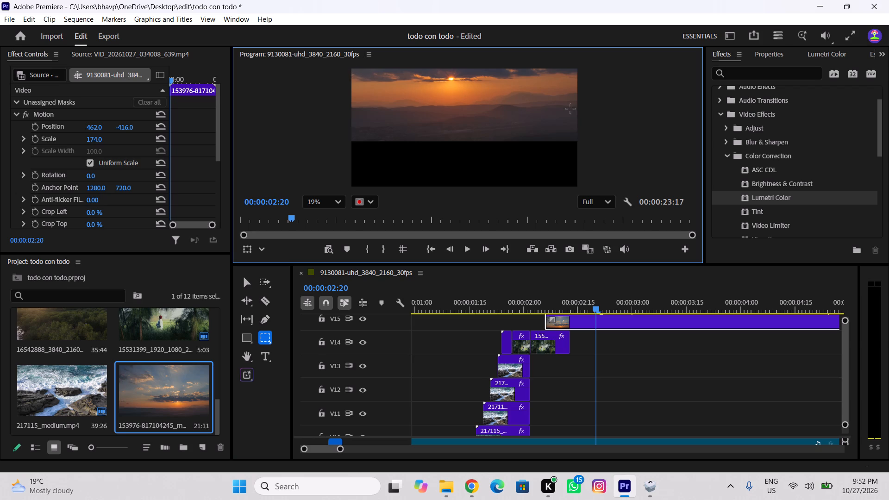
pyautogui.moveTo(570, 109); pyautogui.dragTo(577, 108)
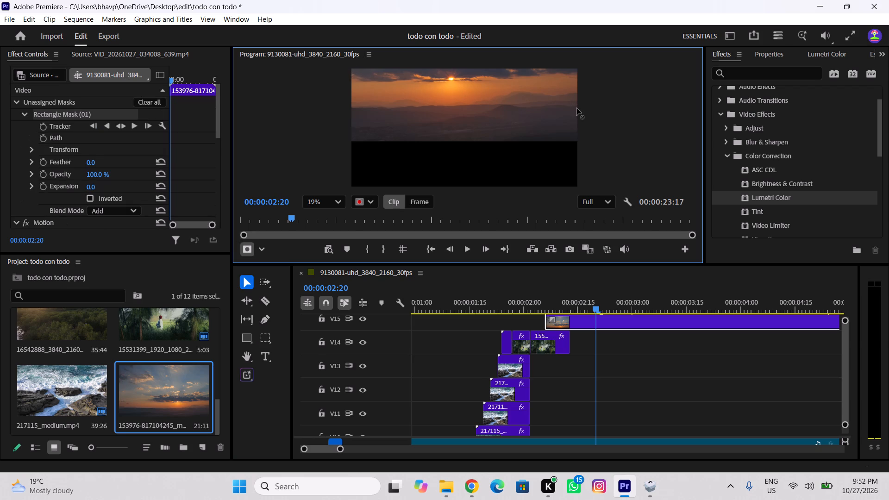
pyautogui.rightClick(118, 109)
pyautogui.click(132, 113)
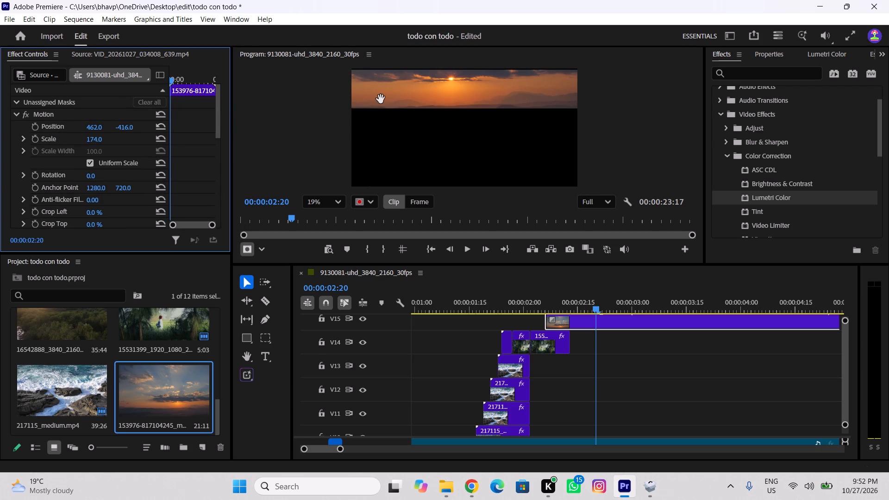
pyautogui.scroll(-10, 110, 164)
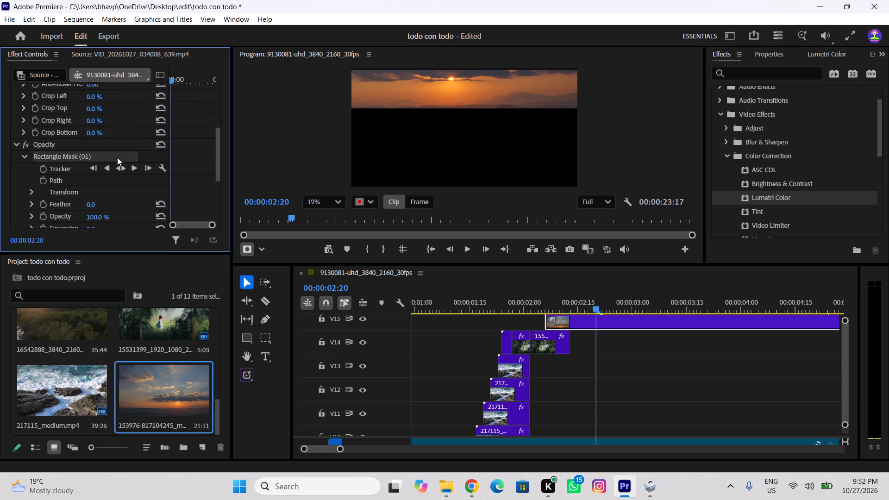
pyautogui.click(113, 148)
pyautogui.click(390, 98)
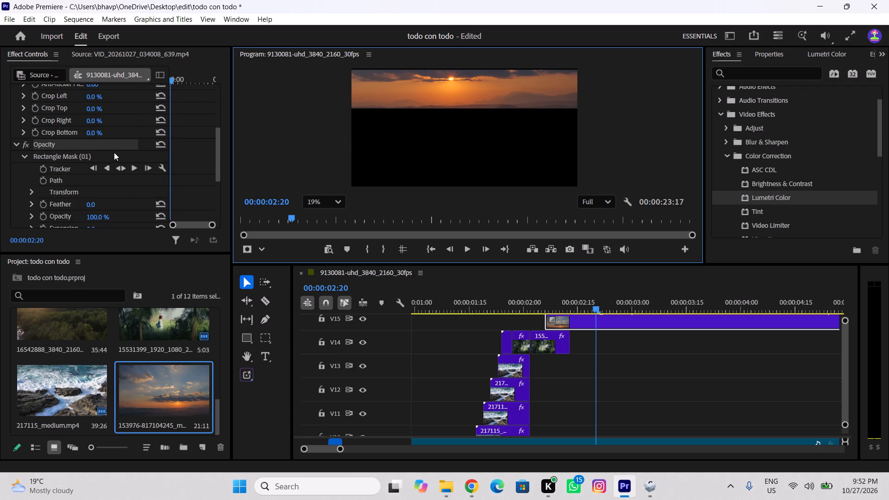
pyautogui.click(112, 146)
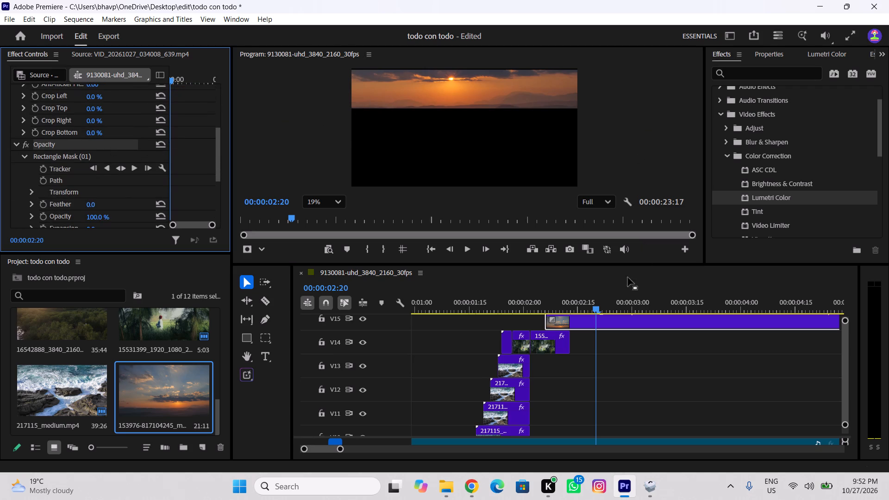
# Check the masked strip around 00:00:02:12 to 00:00:02:14 and examine the strip transition in the reference video between 00:00:02:11 and 00:00:03:05.
pyautogui.moveTo(583, 304); pyautogui.dragTo(568, 307)
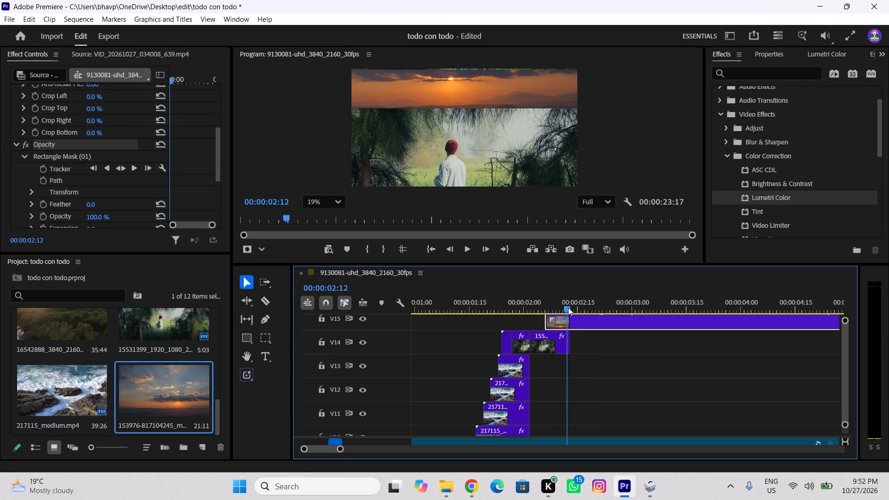
pyautogui.moveTo(568, 307); pyautogui.dragTo(572, 308)
pyautogui.keyDown('ctrl'); pyautogui.scroll(6, 589, 347); pyautogui.keyUp('ctrl')
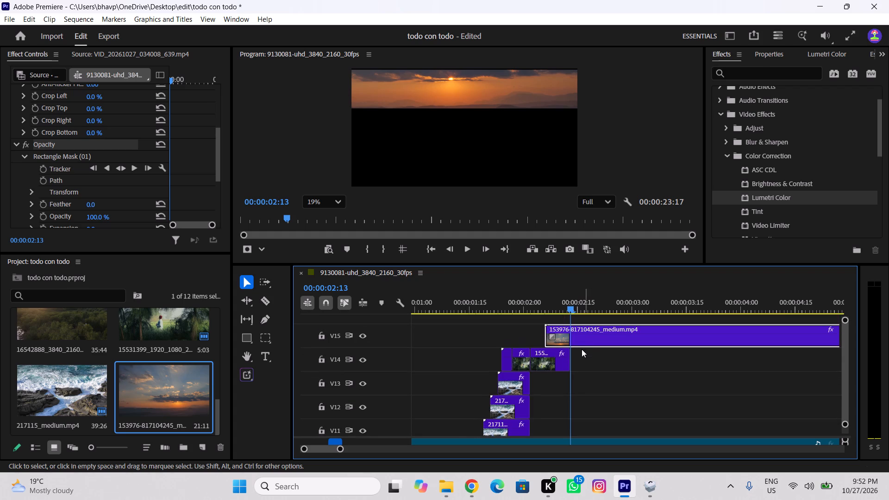
pyautogui.moveTo(573, 306); pyautogui.dragTo(575, 309)
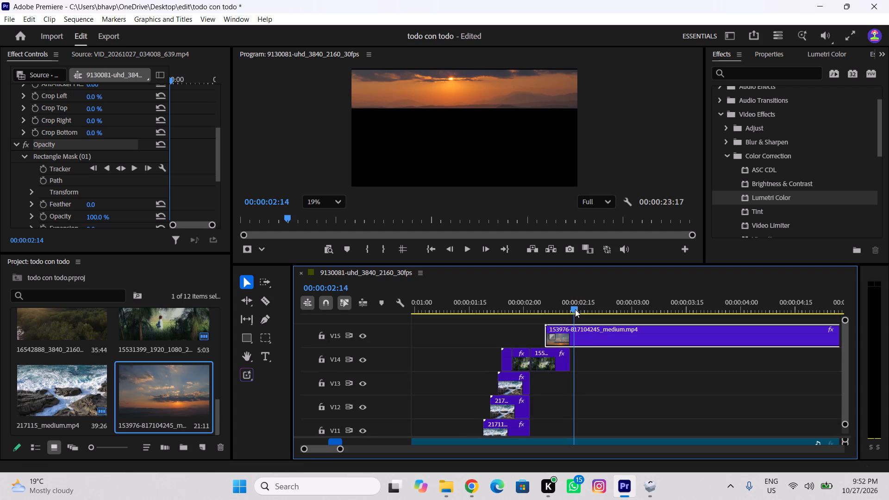
pyautogui.moveTo(575, 309); pyautogui.dragTo(577, 310)
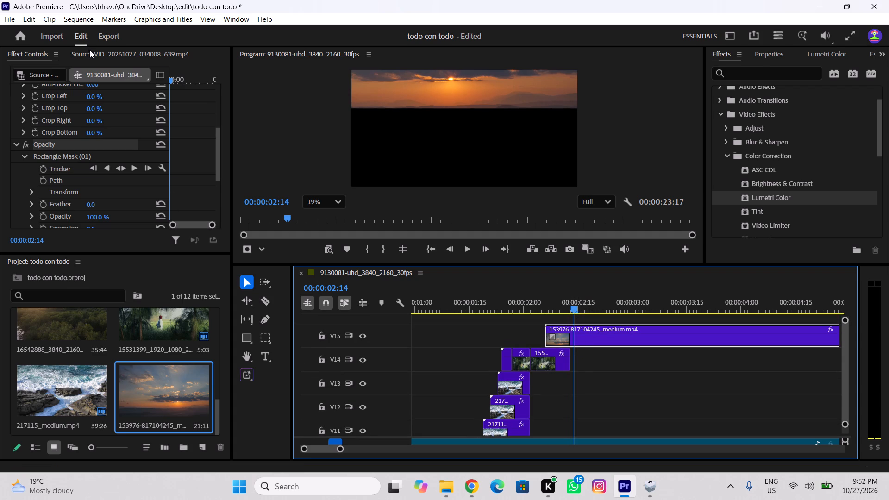
pyautogui.click(89, 50)
pyautogui.moveTo(64, 204); pyautogui.dragTo(63, 205)
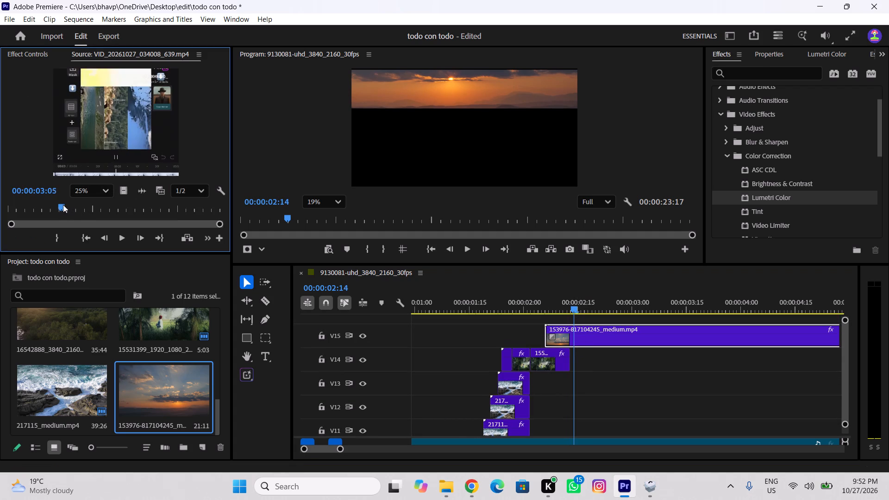
pyautogui.moveTo(63, 205); pyautogui.dragTo(50, 209)
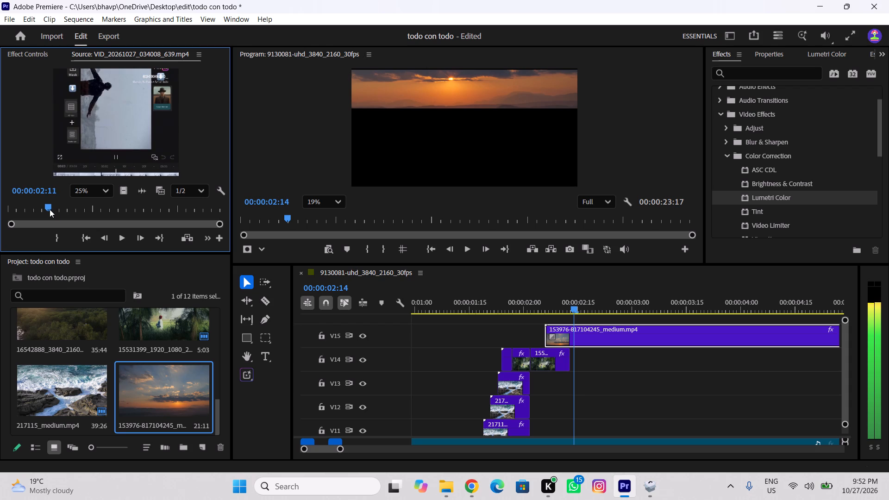
pyautogui.moveTo(50, 209); pyautogui.dragTo(57, 212)
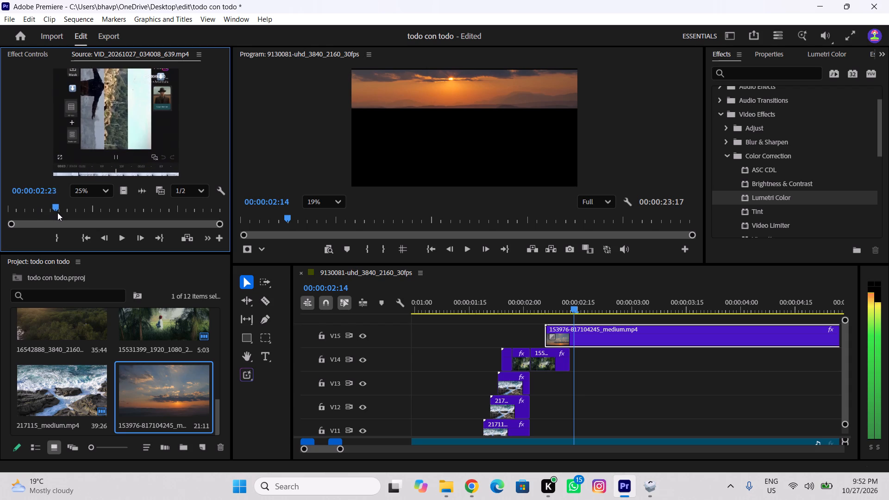
pyautogui.moveTo(57, 212); pyautogui.dragTo(51, 214)
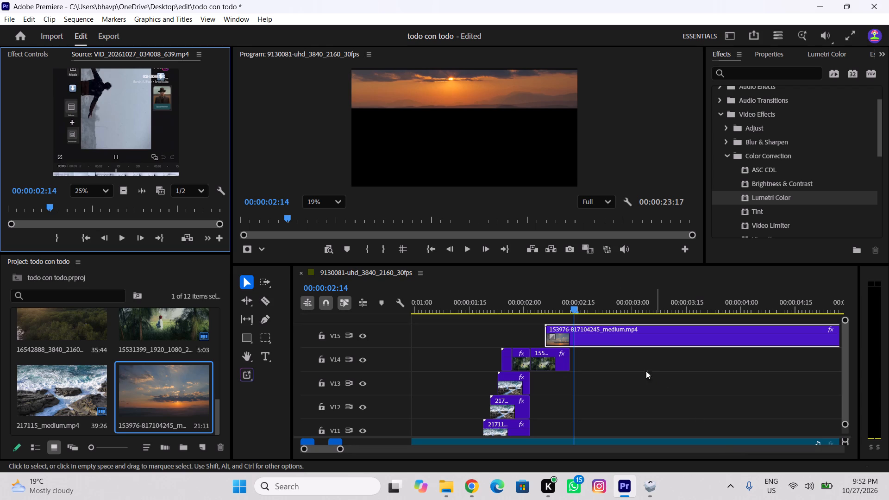
# Move the masked sunset strip down to the middle of the frame by setting its vertical position to 32.
pyautogui.click(22, 59)
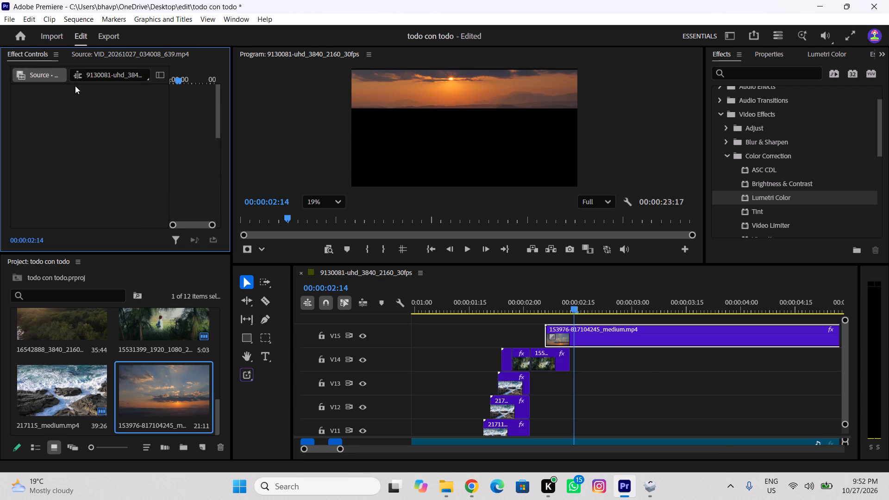
pyautogui.click(659, 343)
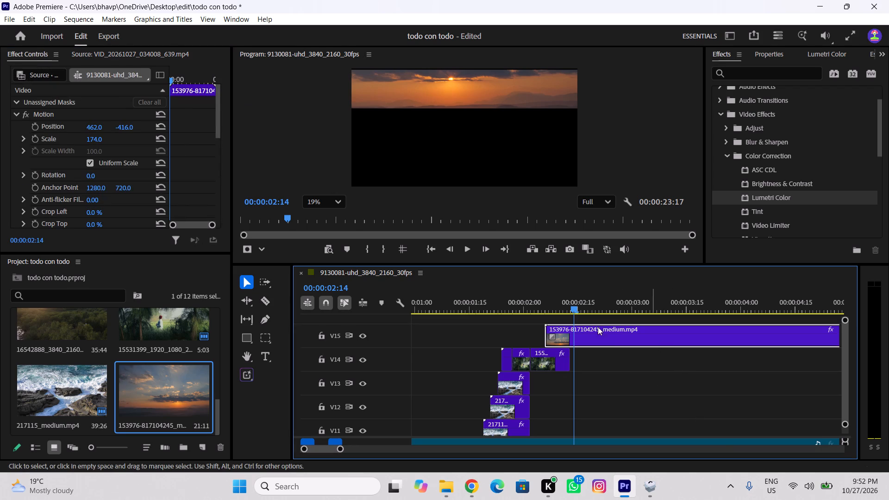
pyautogui.moveTo(127, 129); pyautogui.dragTo(210, 141)
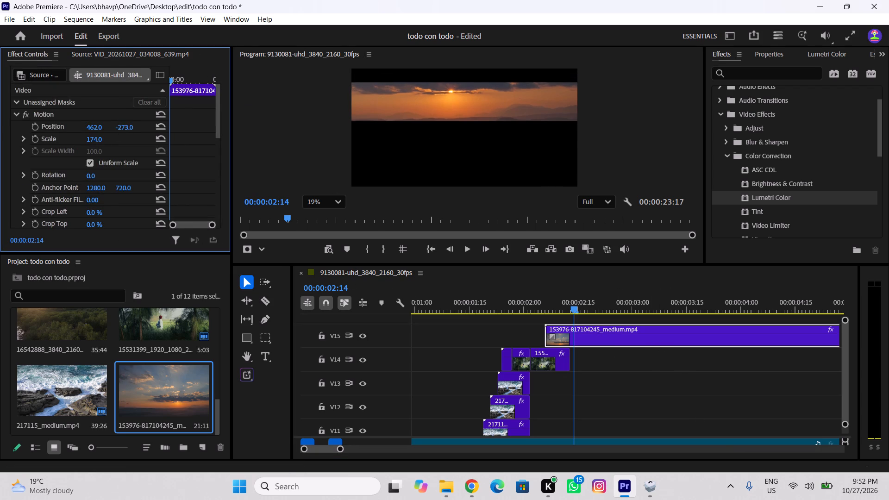
pyautogui.moveTo(210, 141); pyautogui.dragTo(386, 157)
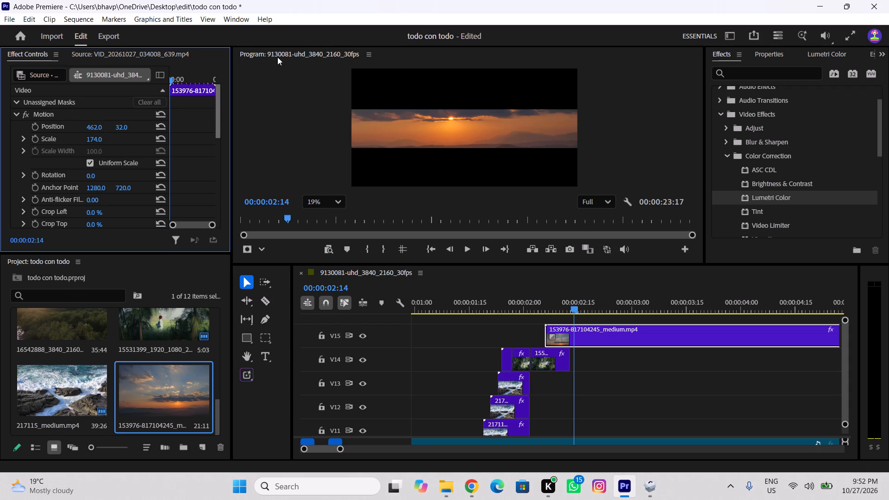
# Preview the sunset strip over the forest clip, playing from 00:00:02:11 to about 00:00:03:01.
pyautogui.moveTo(577, 309); pyautogui.dragTo(570, 317)
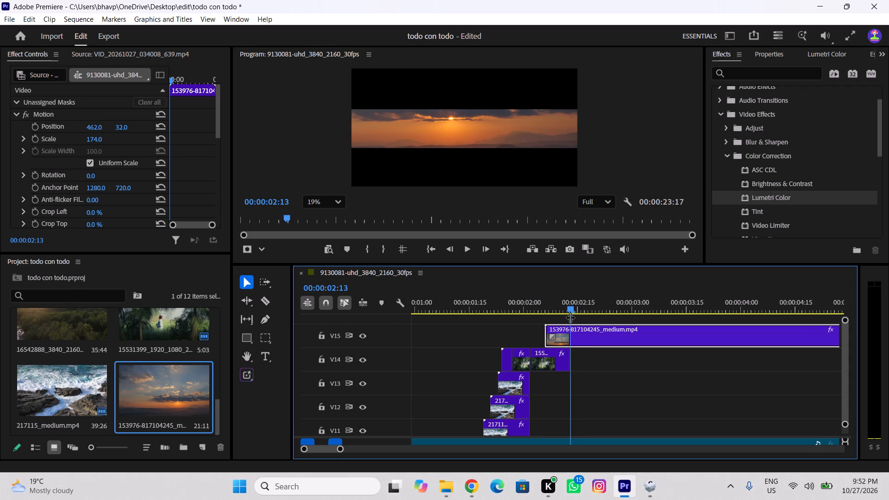
pyautogui.moveTo(569, 310); pyautogui.dragTo(580, 313)
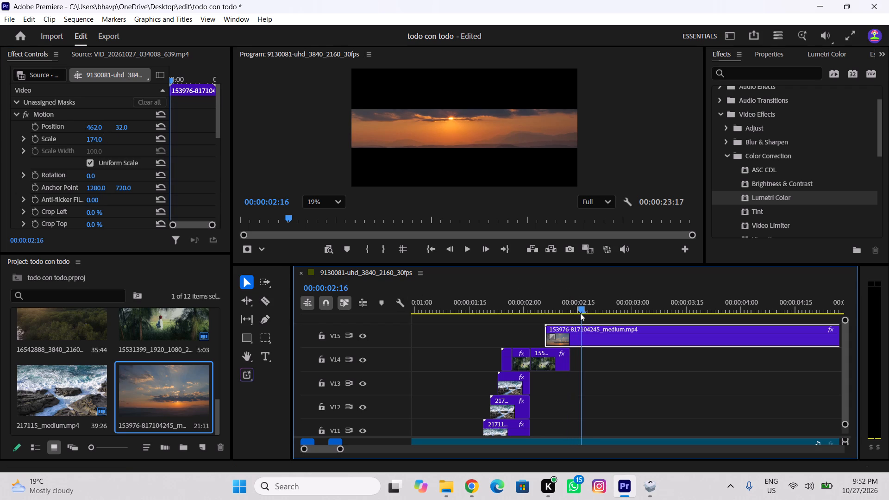
pyautogui.moveTo(580, 313); pyautogui.dragTo(563, 326)
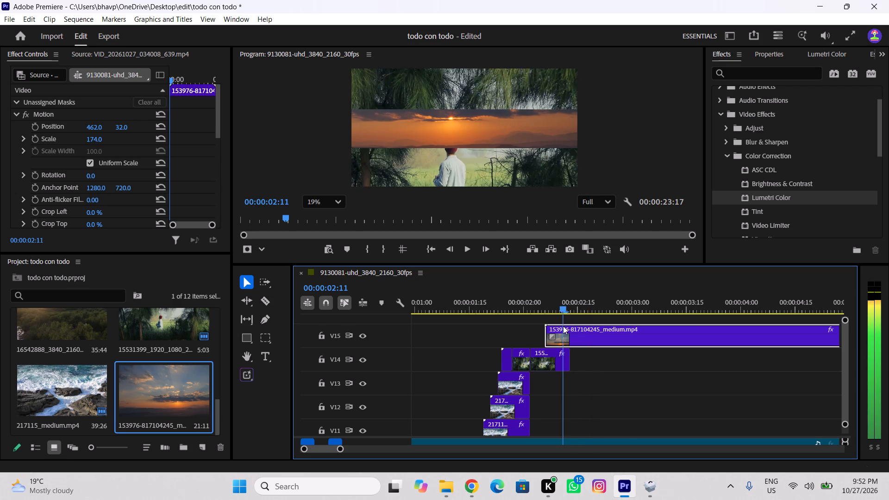
pyautogui.press('space')
pyautogui.press('space')
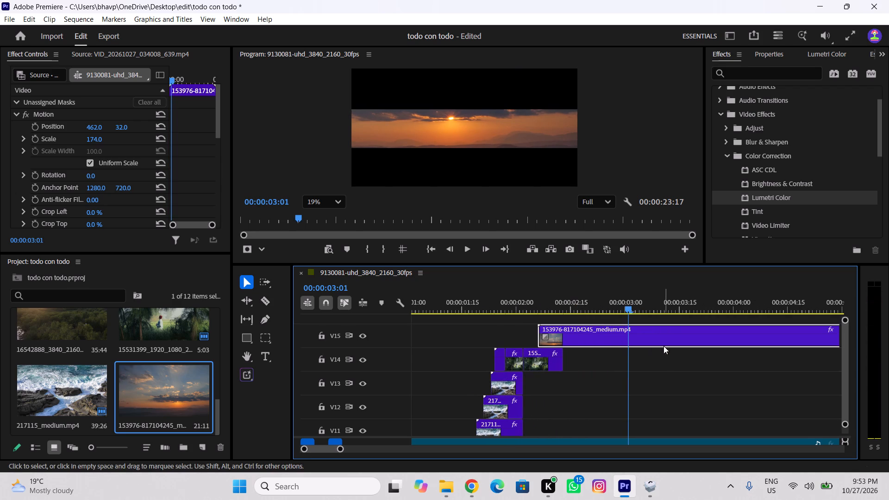
# Cut the sunset clip on V15 at 00:00:03:01 and delete the part after the cut.
pyautogui.press('c')
pyautogui.click(628, 337)
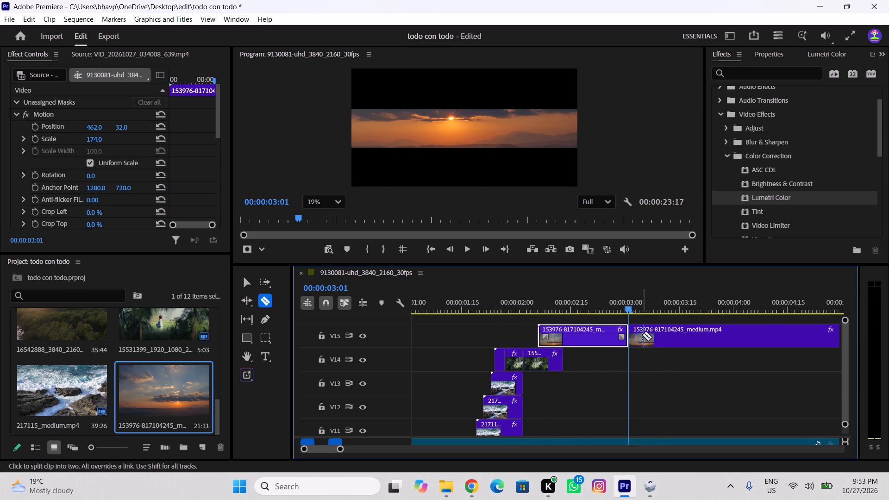
pyautogui.press('v')
pyautogui.click(665, 335)
pyautogui.press('Delete')
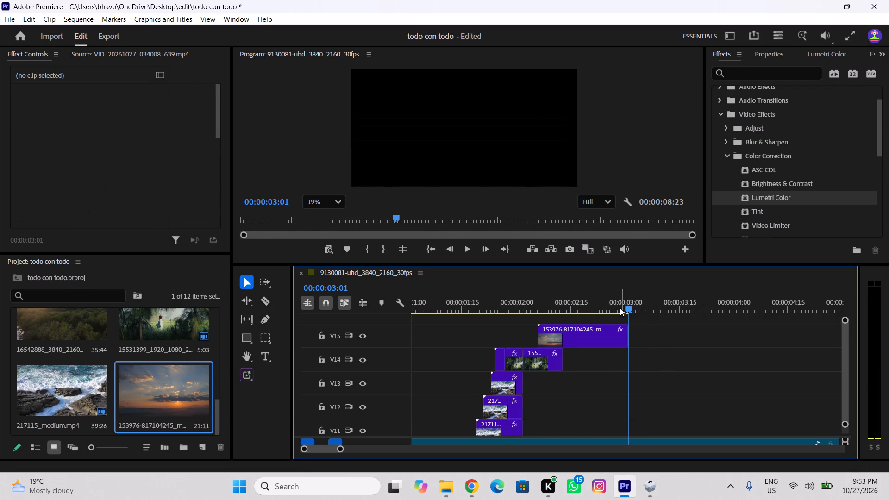
# Move the playhead back to 00:00:02:13, where the forest clip on V14 ends.
pyautogui.moveTo(620, 308); pyautogui.dragTo(565, 322)
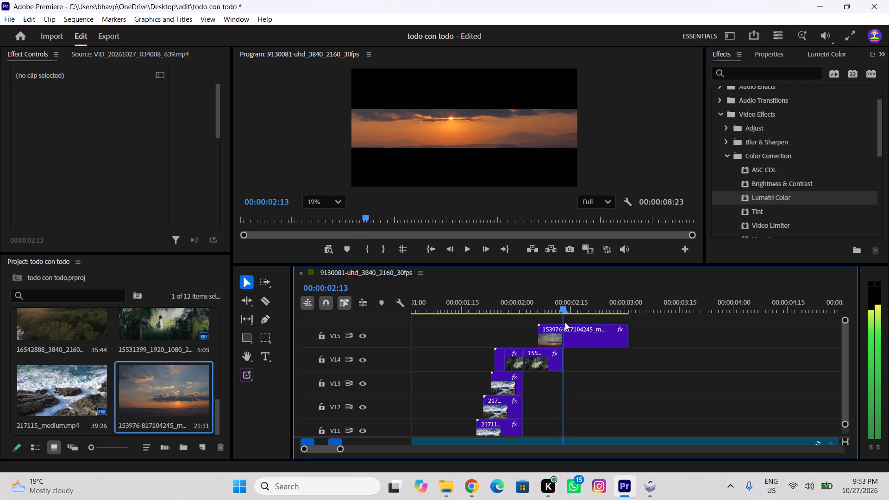
pyautogui.moveTo(565, 322); pyautogui.dragTo(565, 323)
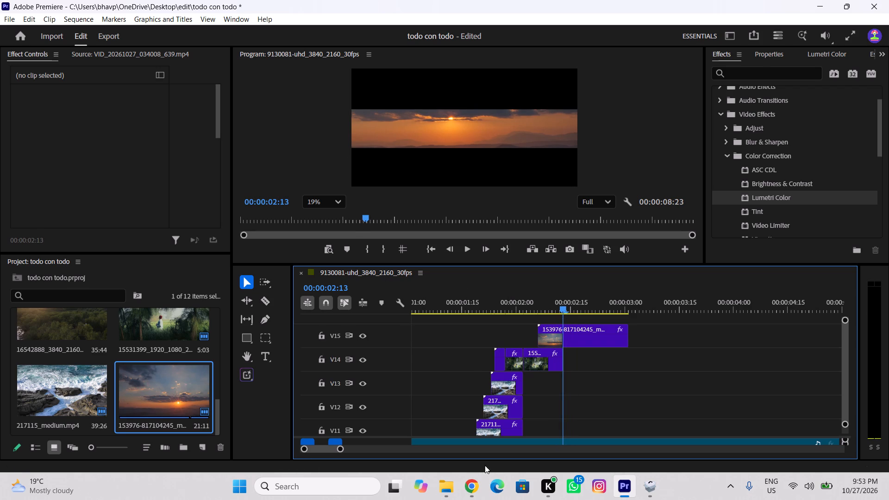
# Switch to Chrome and download the snowy mountain sunset video from the Pixabay nature results.
pyautogui.click(473, 489)
pyautogui.click(830, 47)
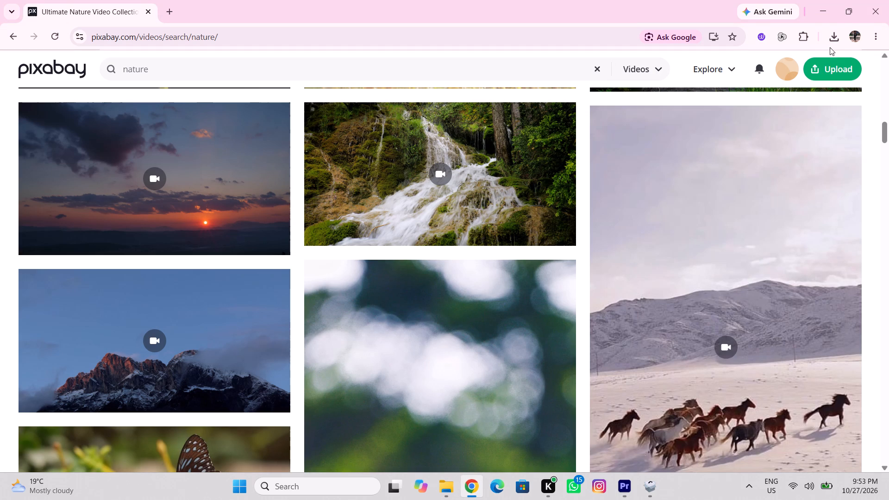
pyautogui.click(832, 44)
pyautogui.scroll(1, 213, 219)
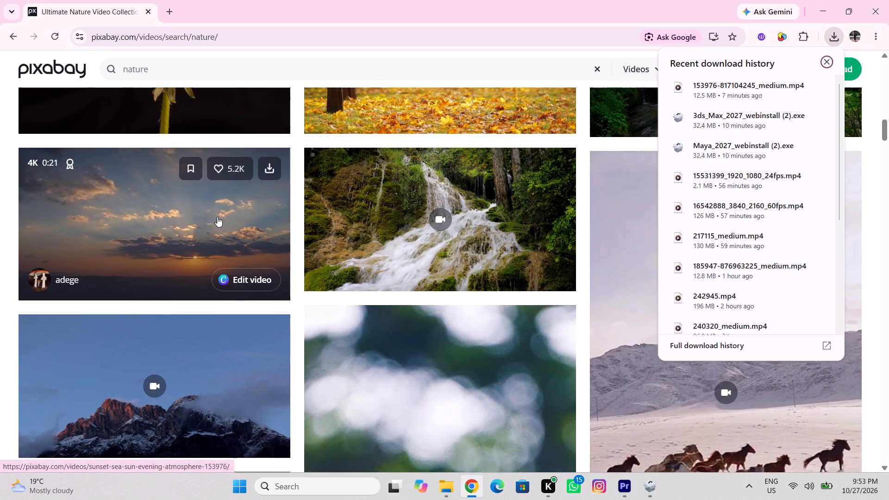
pyautogui.scroll(-1, 261, 251)
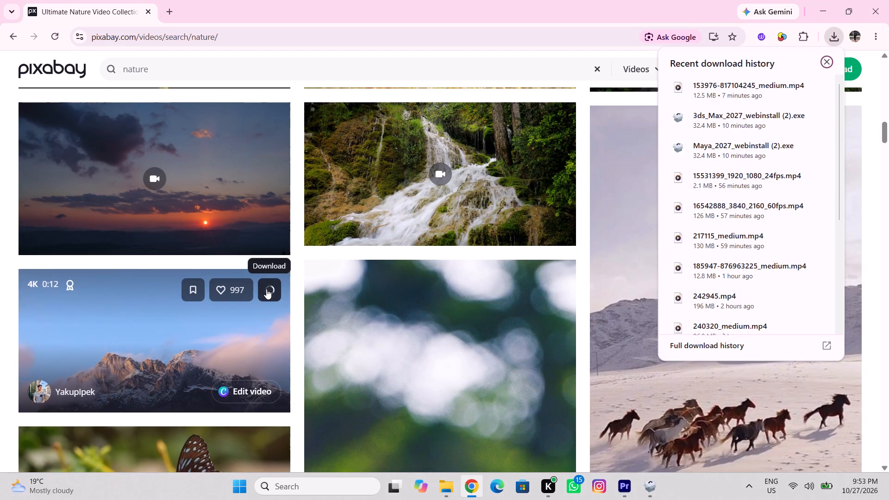
pyautogui.click(173, 328)
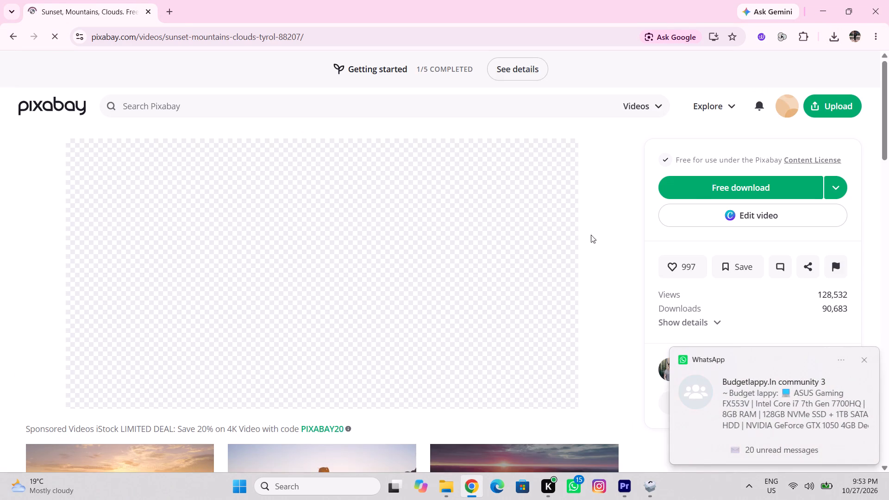
pyautogui.click(700, 191)
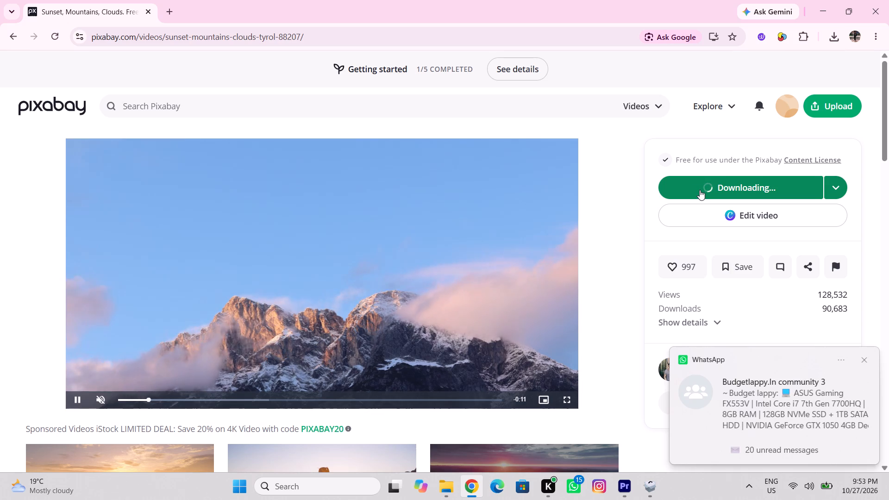
pyautogui.click(60, 162)
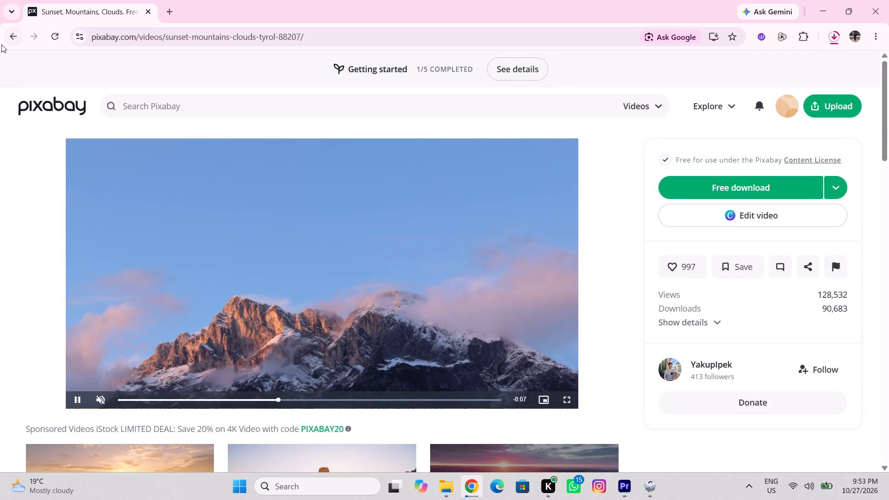
# Return to the Pixabay nature video results and browse them for more suitable footage.
pyautogui.click(1, 44)
pyautogui.scroll(-2, 220, 266)
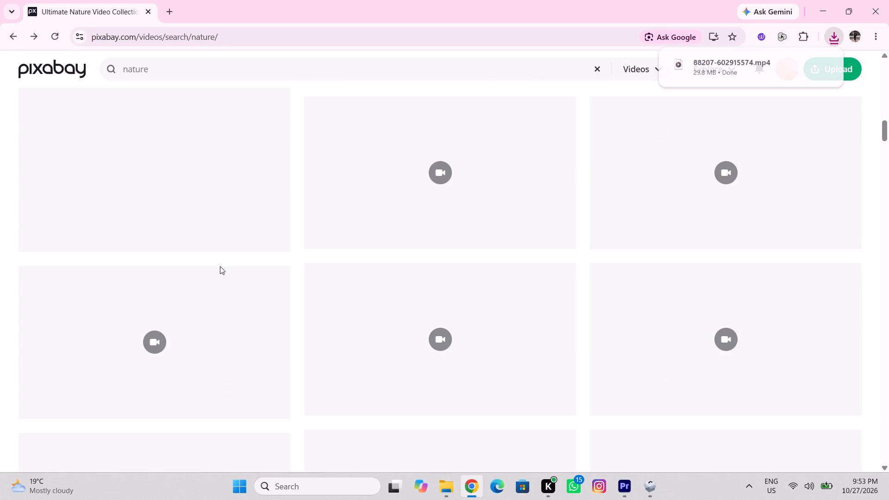
pyautogui.scroll(-1, 220, 266)
pyautogui.scroll(6, 220, 266)
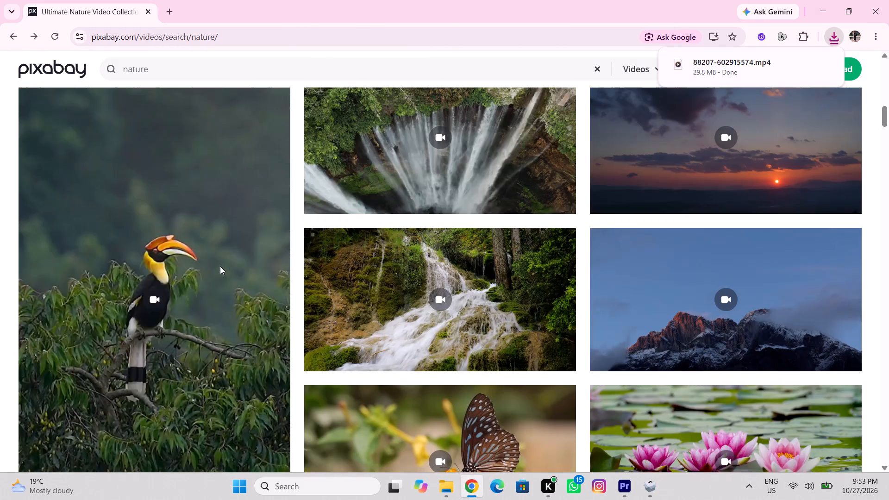
pyautogui.scroll(16, 220, 266)
pyautogui.scroll(-10, 224, 272)
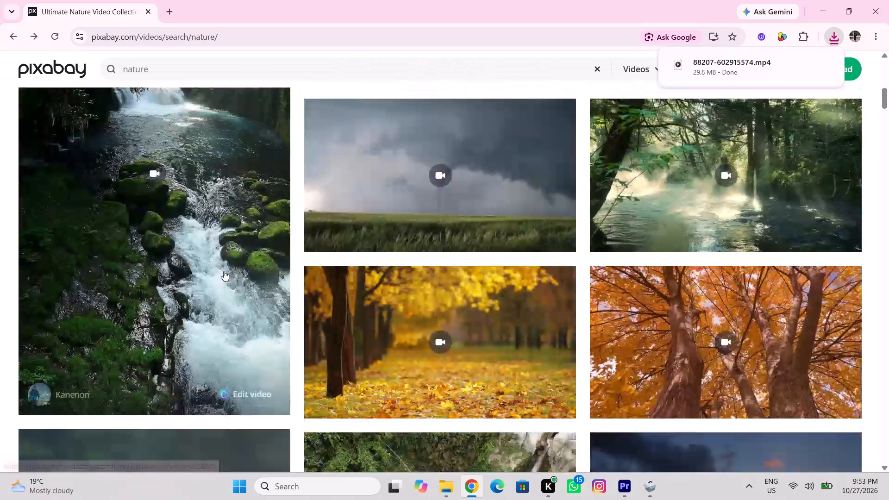
pyautogui.scroll(-20, 224, 271)
pyautogui.scroll(-18, 224, 271)
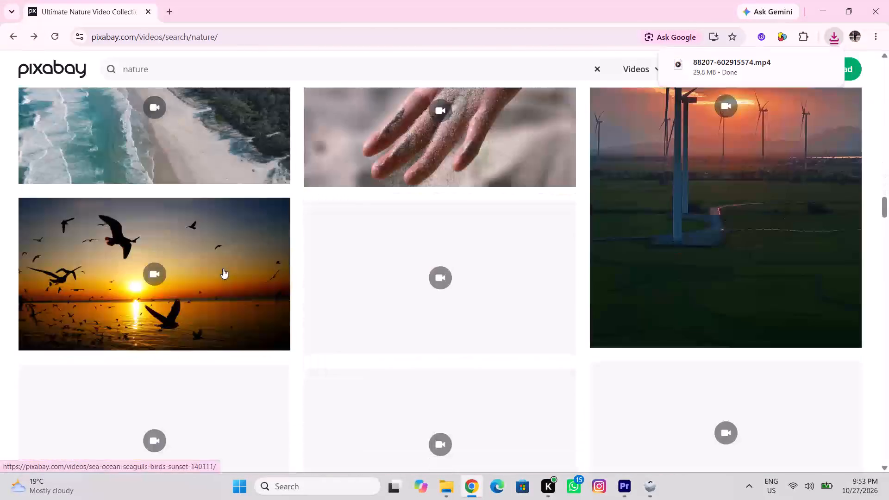
pyautogui.scroll(-17, 223, 269)
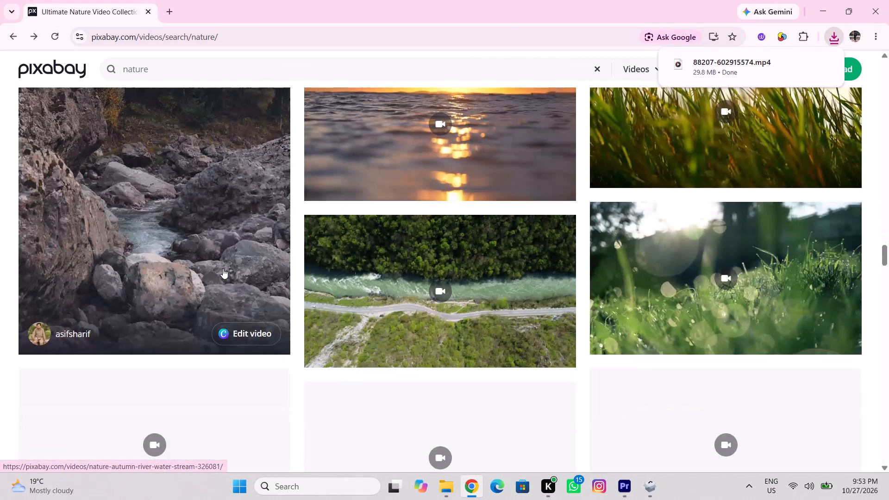
pyautogui.scroll(-10, 223, 269)
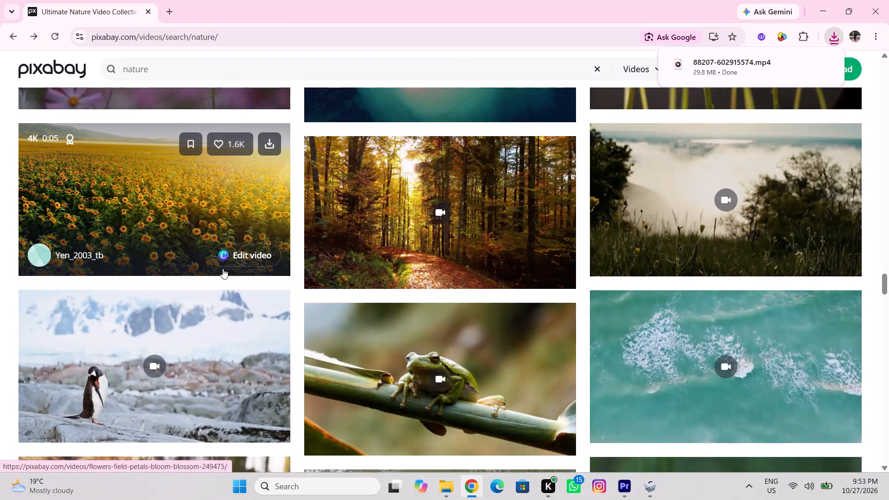
pyautogui.scroll(-6, 223, 269)
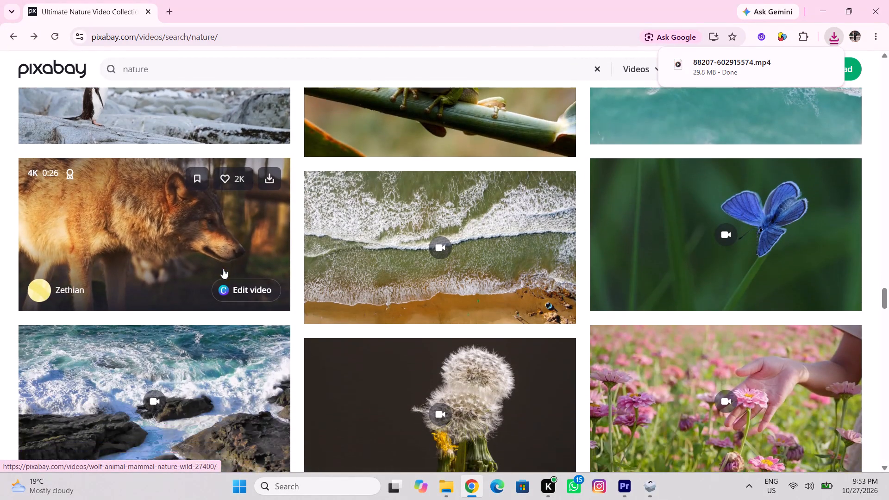
pyautogui.scroll(-6, 223, 269)
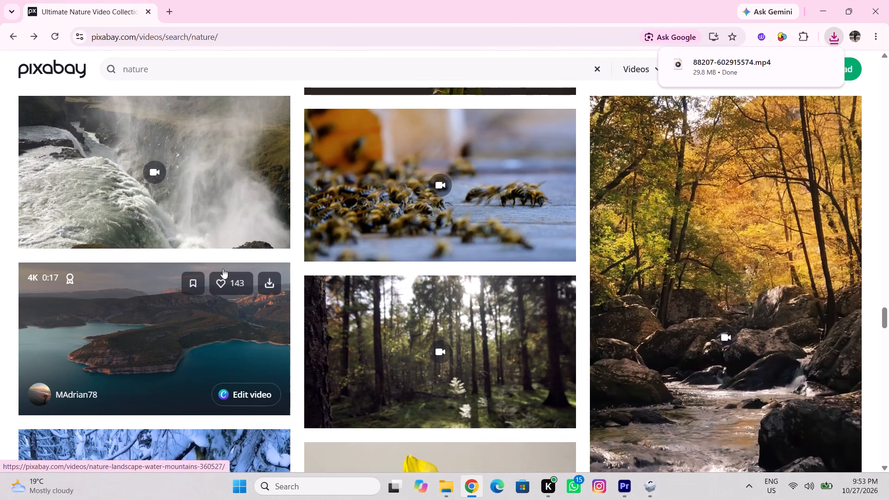
pyautogui.scroll(-14, 223, 269)
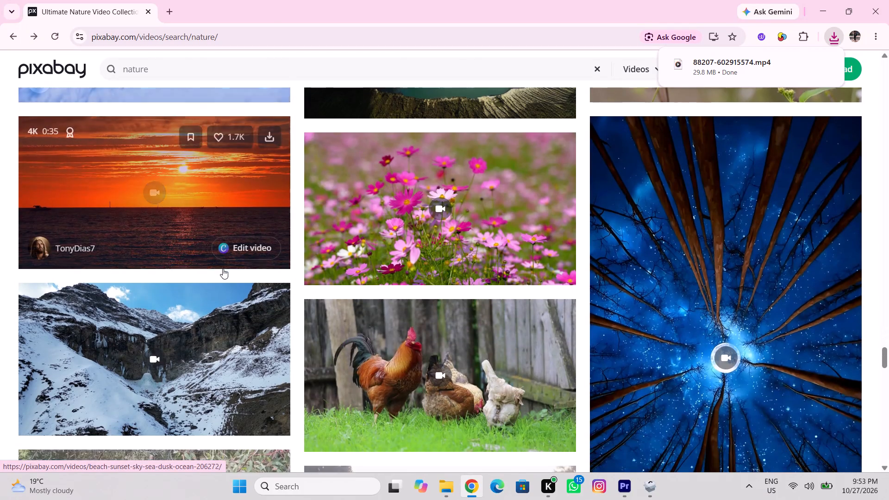
pyautogui.scroll(-3, 223, 269)
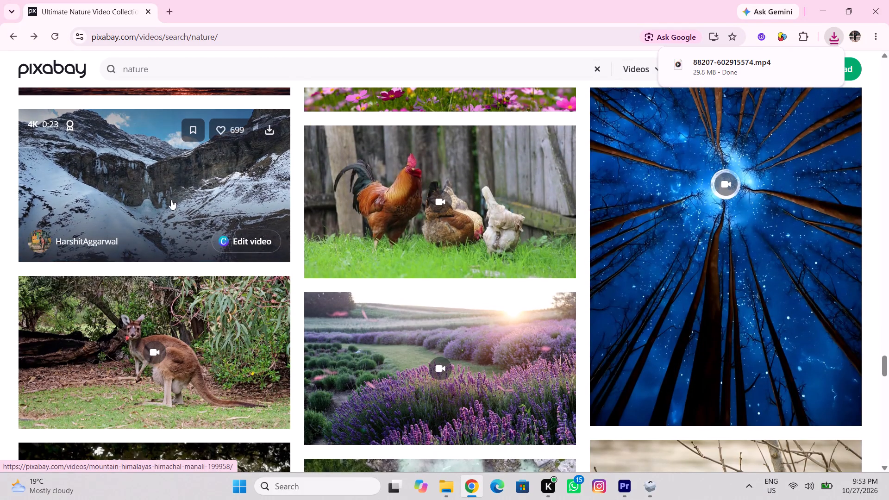
# Open the downloaded 88207-602915574.mp4 in Media Player for a quick look and close the player.
pyautogui.click(752, 68)
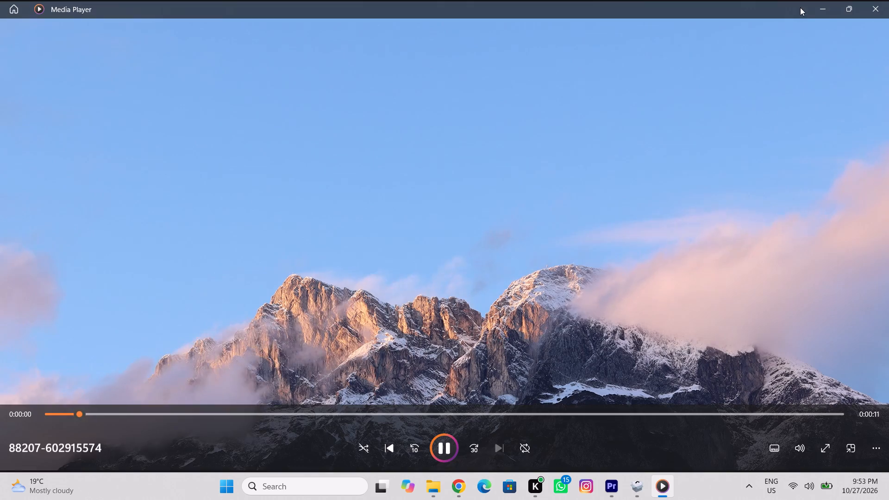
pyautogui.click(888, 0)
# Import the downloaded 88207-602915574.mp4 from Chrome into the todo con todo project in Premiere.
pyautogui.click(840, 45)
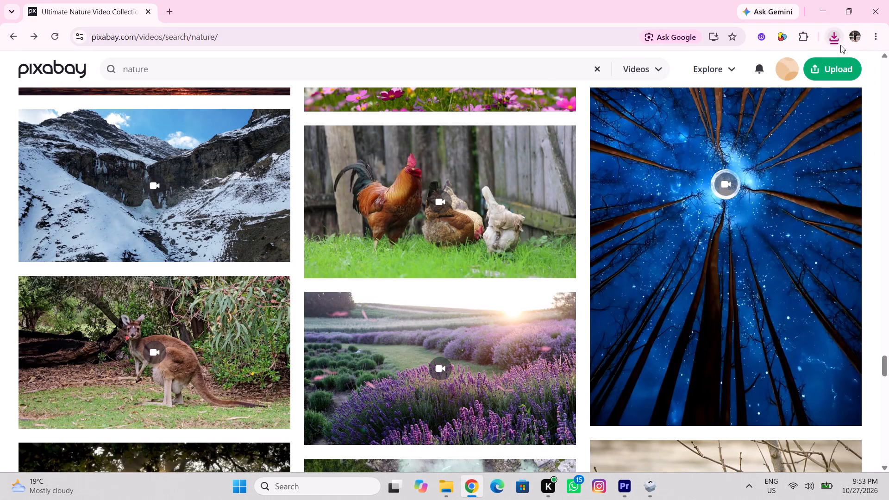
pyautogui.moveTo(756, 80); pyautogui.dragTo(620, 490)
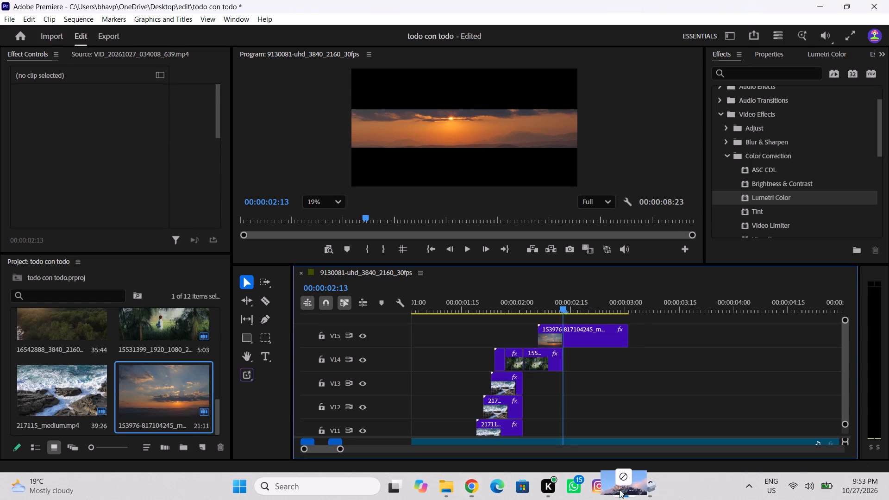
pyautogui.moveTo(620, 490); pyautogui.dragTo(147, 432)
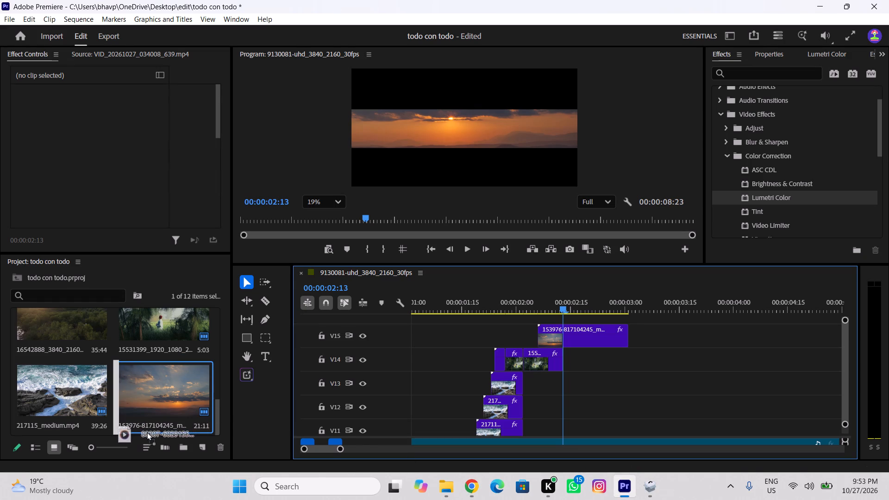
pyautogui.moveTo(147, 432); pyautogui.dragTo(203, 395)
# Place the 88207-602915574.mp4 mountain clip on a new track V16 above the sunset clip, starting at 00:00:02:13.
pyautogui.moveTo(80, 394); pyautogui.dragTo(567, 313)
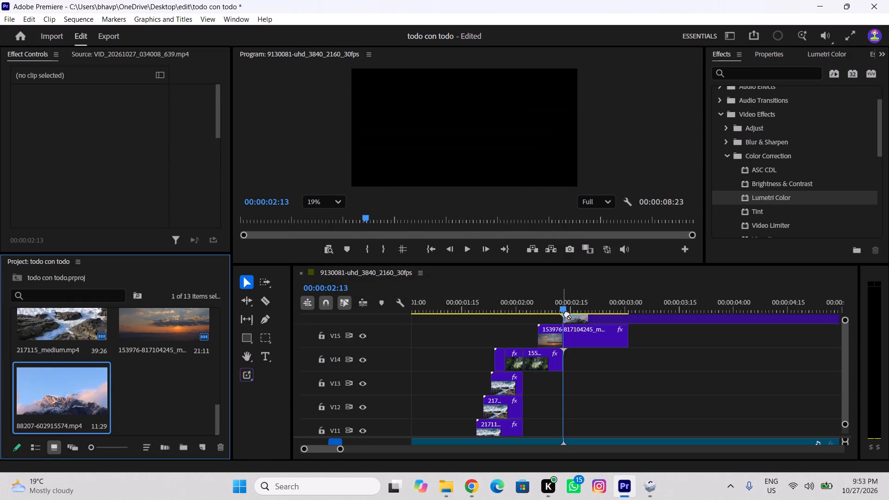
pyautogui.moveTo(567, 313); pyautogui.dragTo(569, 319)
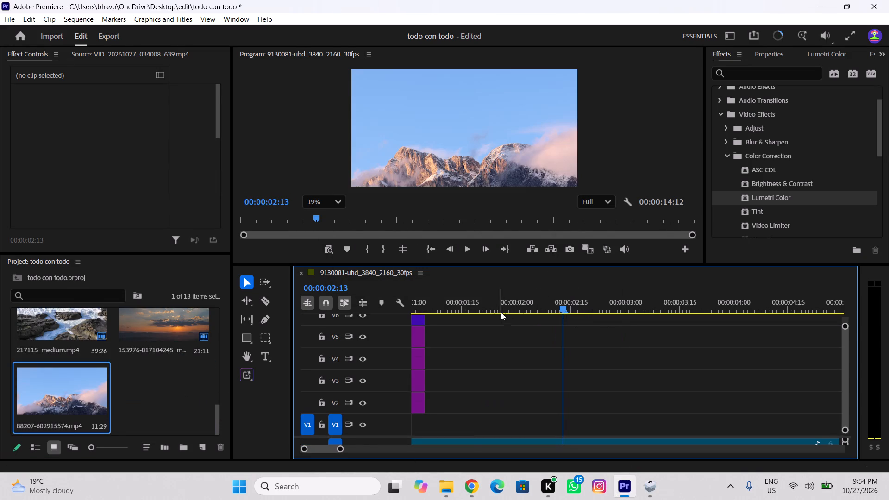
# Cut the mountain clip on V16 level with the end of the sunset clip and delete the remainder.
pyautogui.moveTo(501, 307); pyautogui.dragTo(589, 312)
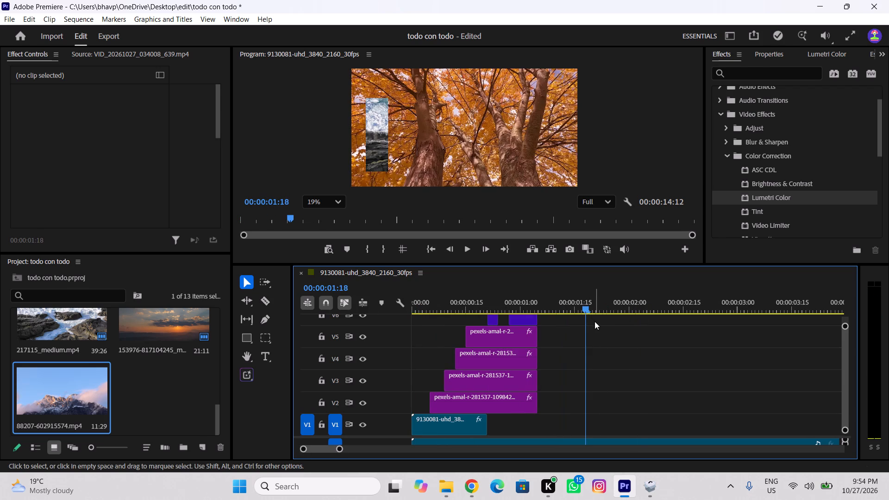
pyautogui.keyDown('ctrl'); pyautogui.scroll(20, 600, 362); pyautogui.keyUp('ctrl')
pyautogui.keyDown('ctrl'); pyautogui.scroll(4, 600, 362); pyautogui.keyUp('ctrl')
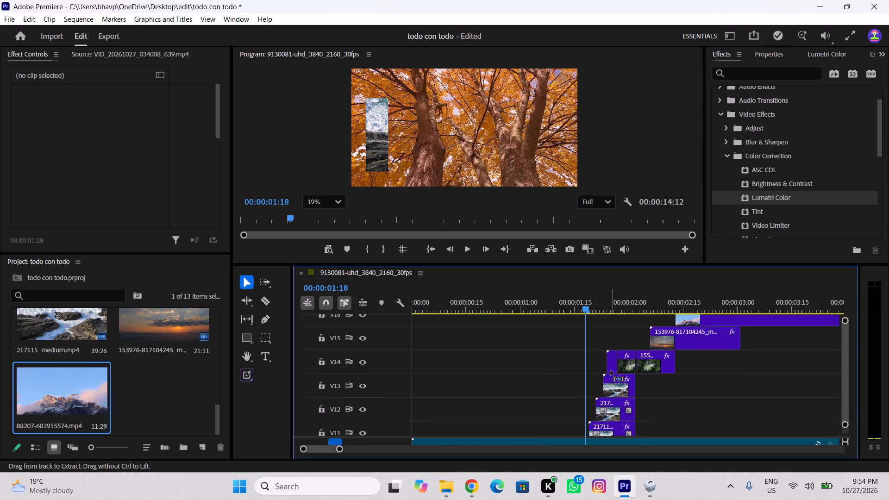
pyautogui.keyDown('ctrl'); pyautogui.scroll(6, 611, 371); pyautogui.keyUp('ctrl')
pyautogui.press('c')
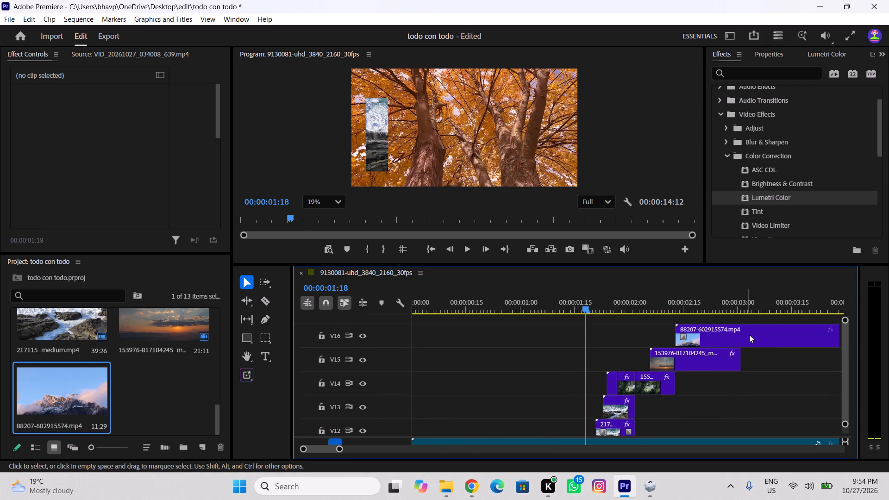
pyautogui.click(744, 334)
pyautogui.press('v')
pyautogui.click(772, 332)
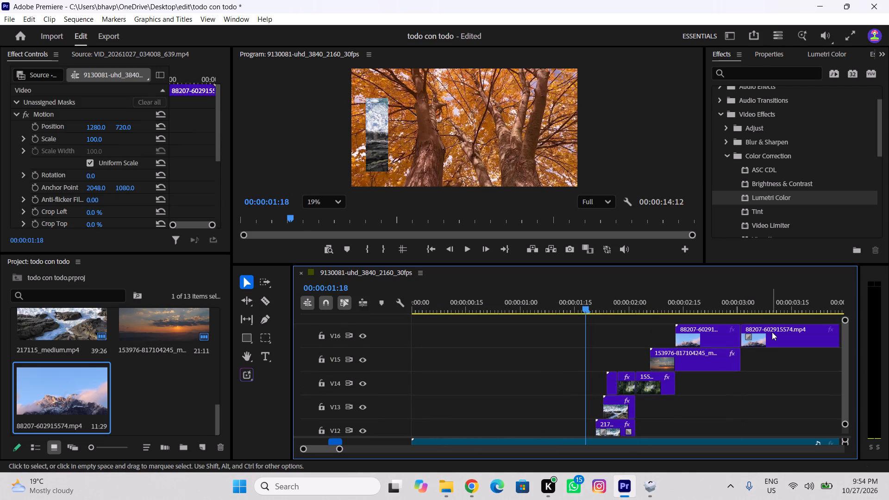
pyautogui.press('Delete')
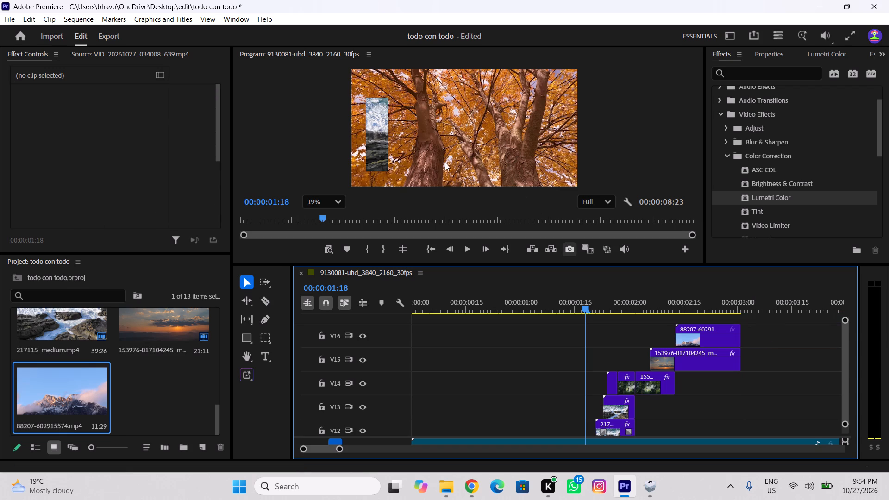
# Scale the mountain clip on V16 down to 69 so it just fills the frame.
pyautogui.moveTo(685, 308); pyautogui.dragTo(703, 318)
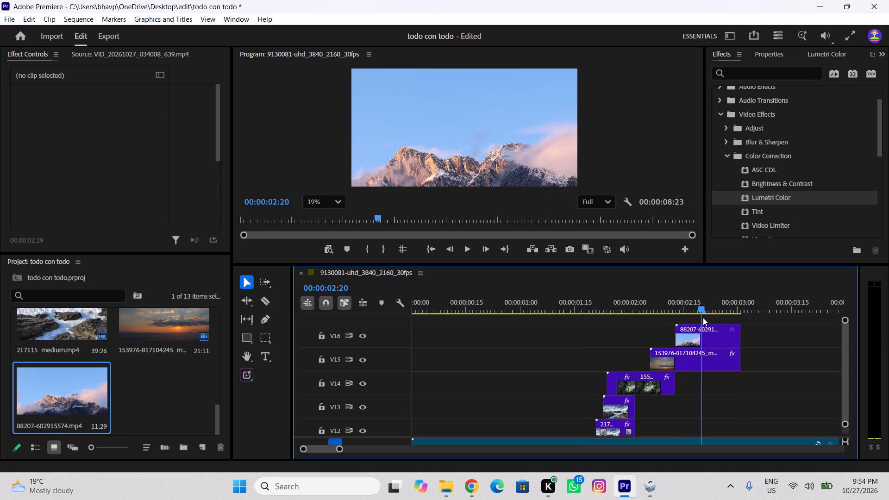
pyautogui.moveTo(703, 318); pyautogui.dragTo(705, 318)
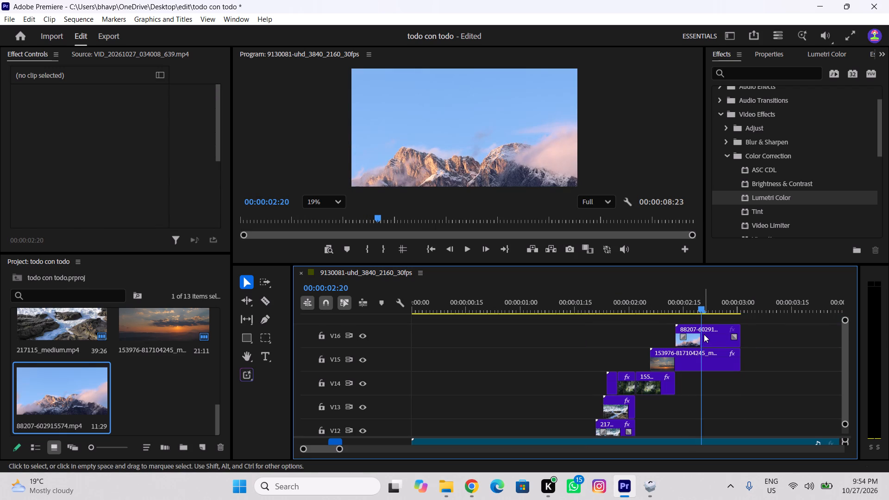
pyautogui.click(704, 334)
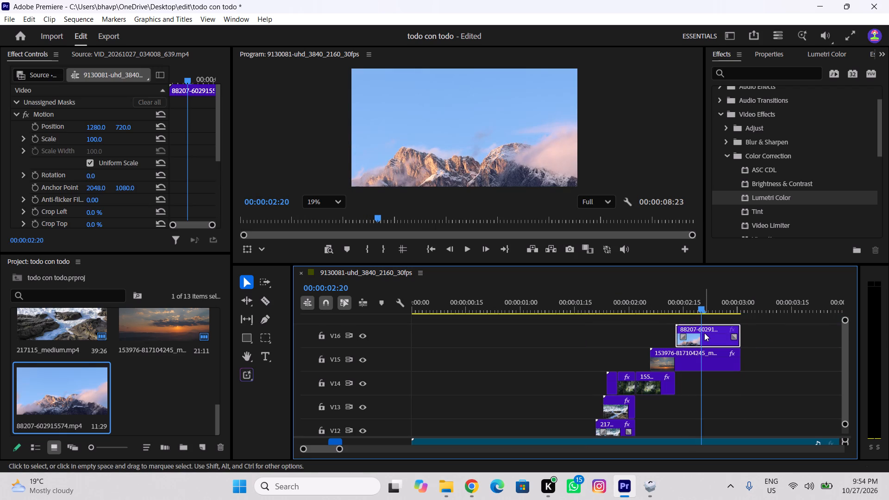
pyautogui.click(98, 143)
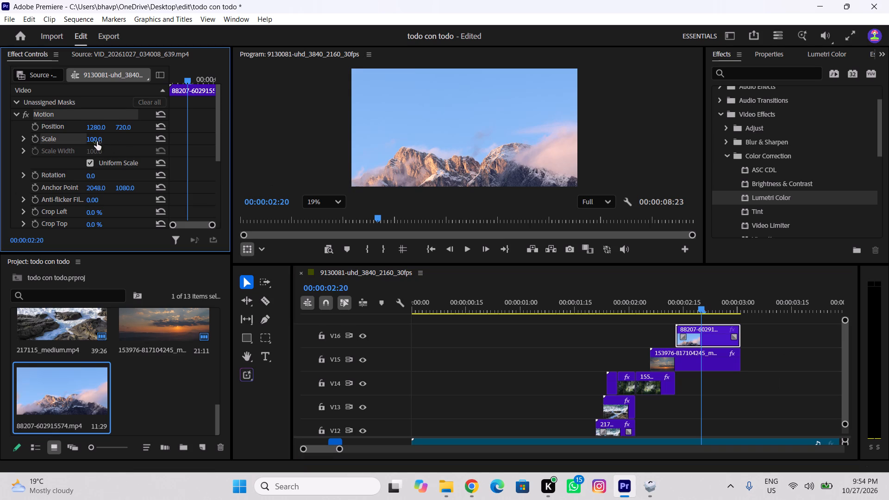
pyautogui.moveTo(98, 140); pyautogui.dragTo(92, 157)
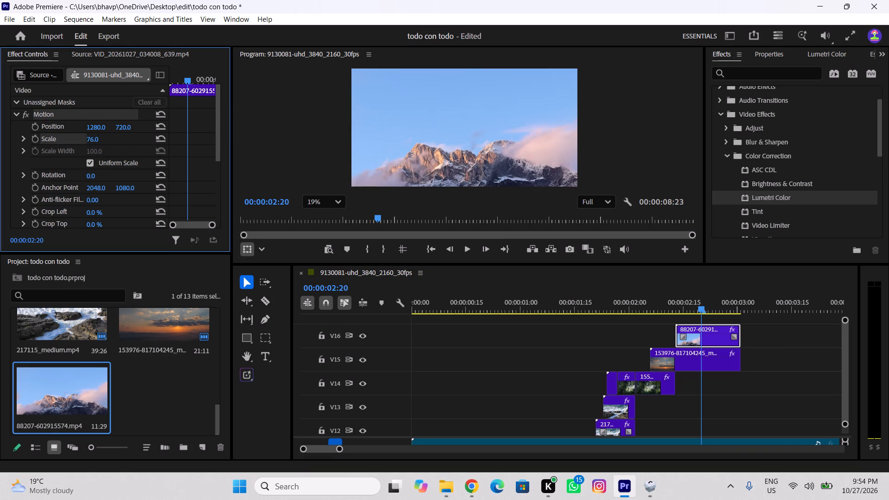
pyautogui.moveTo(92, 157); pyautogui.dragTo(83, 159)
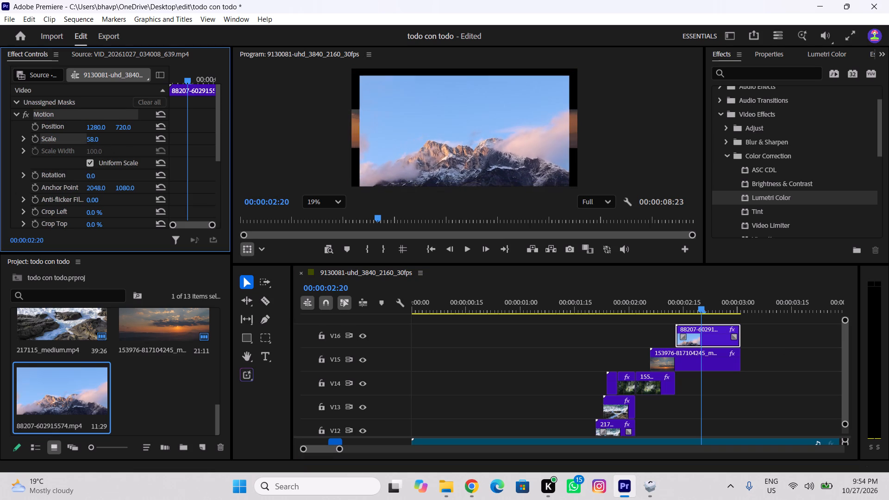
pyautogui.moveTo(83, 159); pyautogui.dragTo(103, 173)
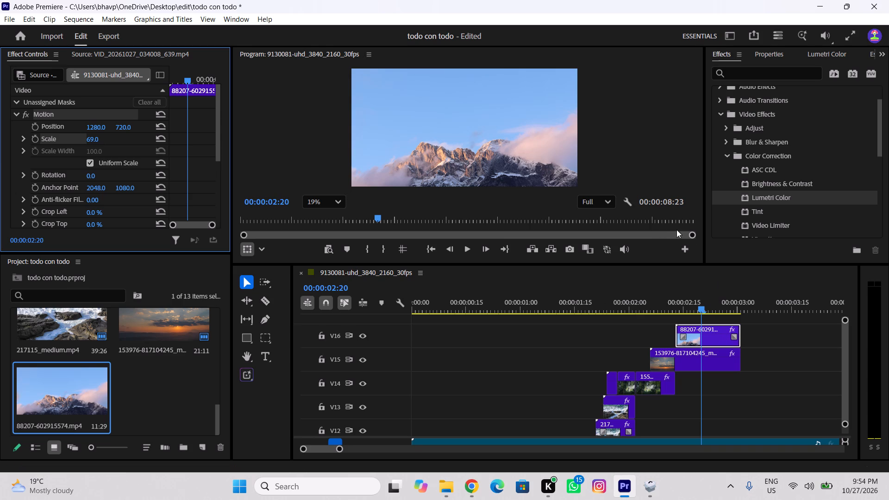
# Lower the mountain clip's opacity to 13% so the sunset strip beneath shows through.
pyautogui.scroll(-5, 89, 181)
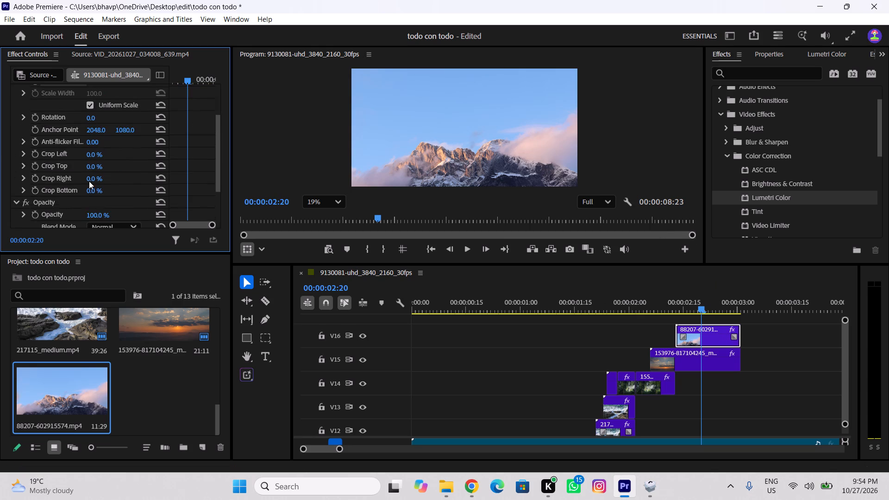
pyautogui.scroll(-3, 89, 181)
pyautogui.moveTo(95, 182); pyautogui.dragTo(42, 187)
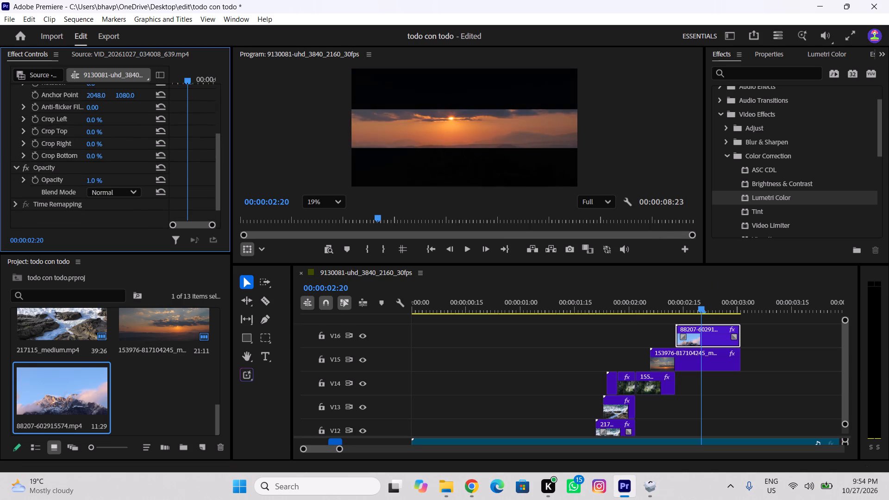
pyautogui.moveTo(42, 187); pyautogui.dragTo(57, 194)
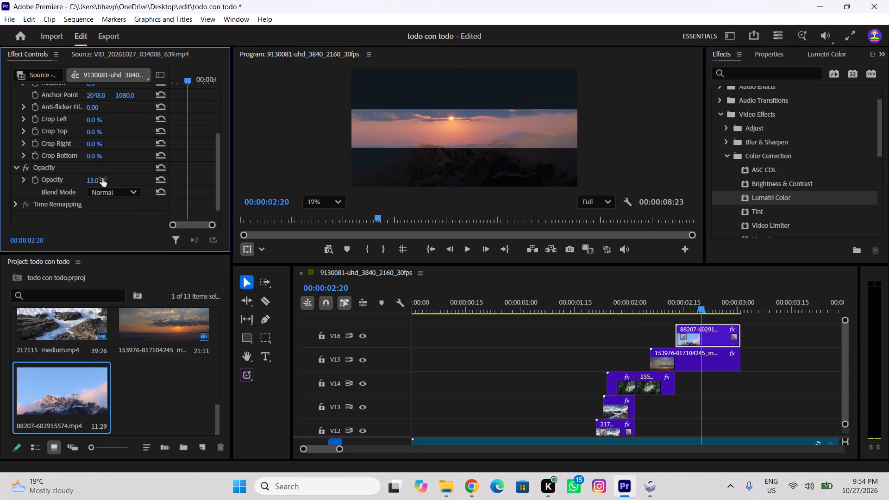
# Raise the mountain clip toward the top of the frame, setting its vertical position to -56.
pyautogui.scroll(13, 65, 144)
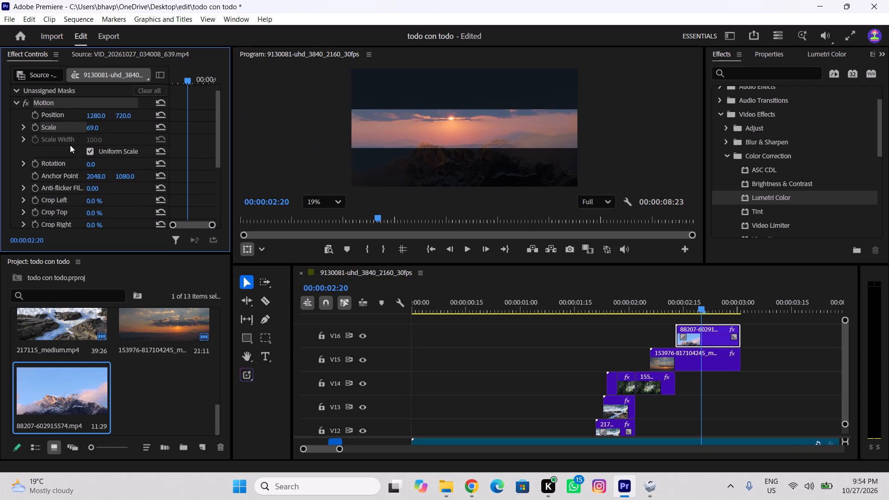
pyautogui.moveTo(121, 130); pyautogui.dragTo(38, 123)
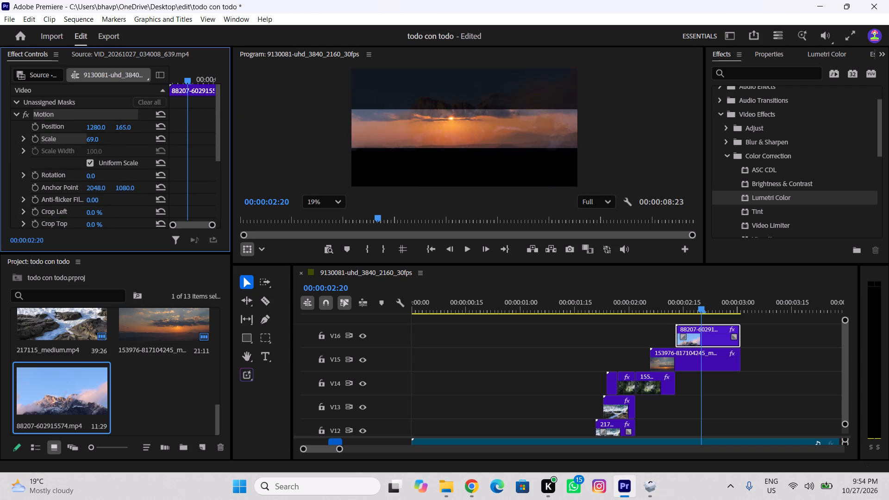
pyautogui.moveTo(38, 123); pyautogui.dragTo(275, 151)
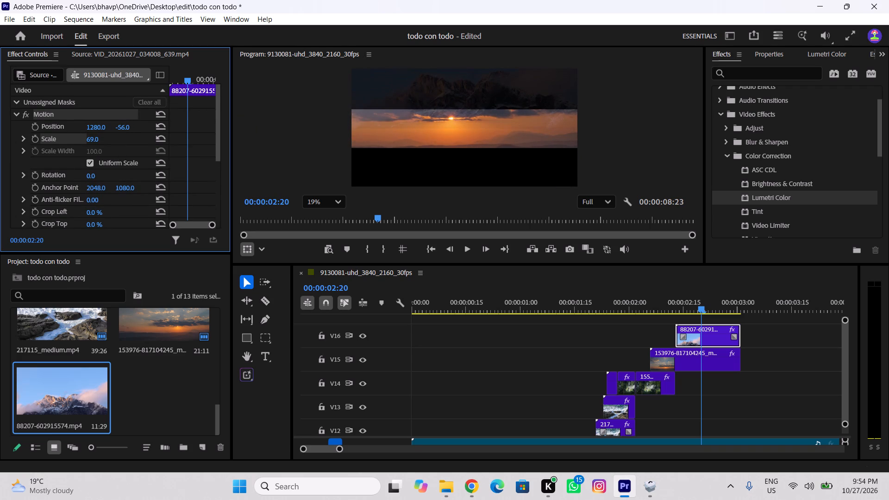
pyautogui.moveTo(275, 151); pyautogui.dragTo(276, 151)
# Draw a rectangle mask on the mountain clip across the full-width band above the sunset strip and assign it to Opacity.
pyautogui.click(275, 333)
pyautogui.click(269, 334)
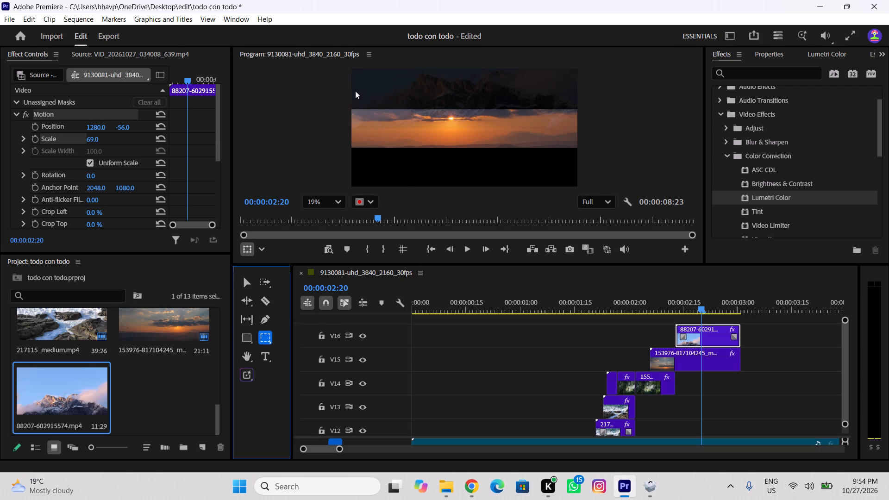
pyautogui.click(701, 333)
pyautogui.click(394, 91)
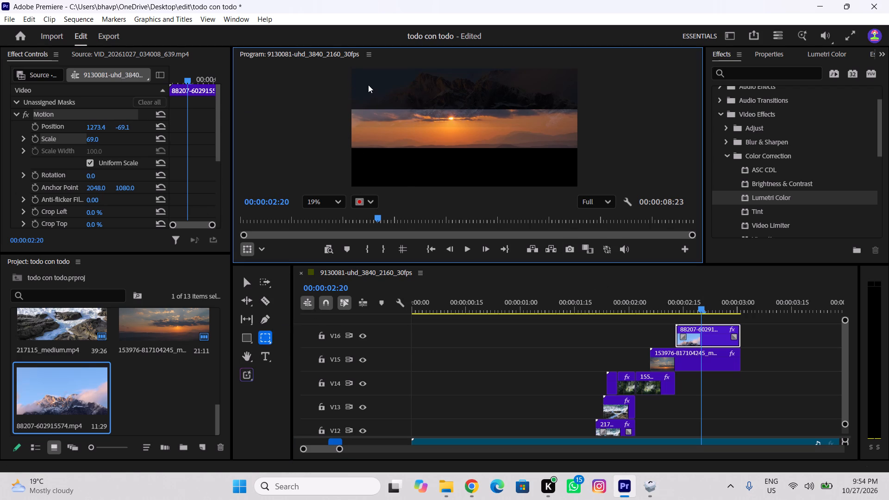
pyautogui.click(67, 115)
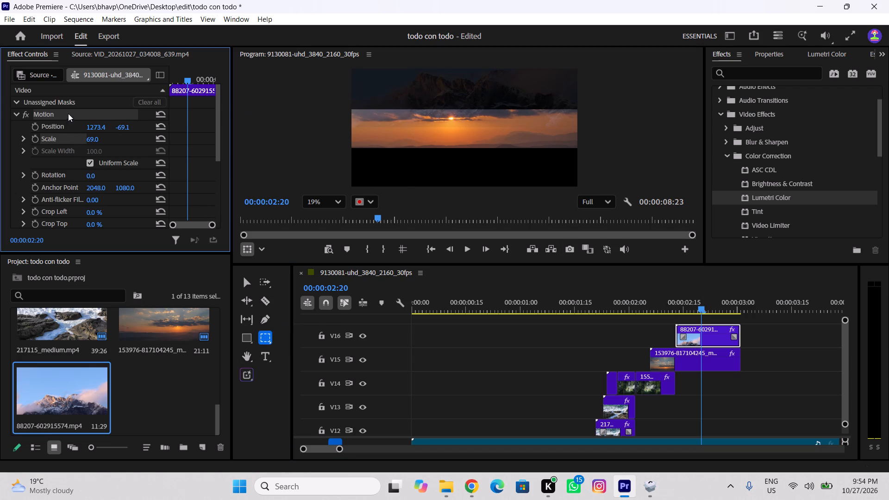
pyautogui.click(79, 106)
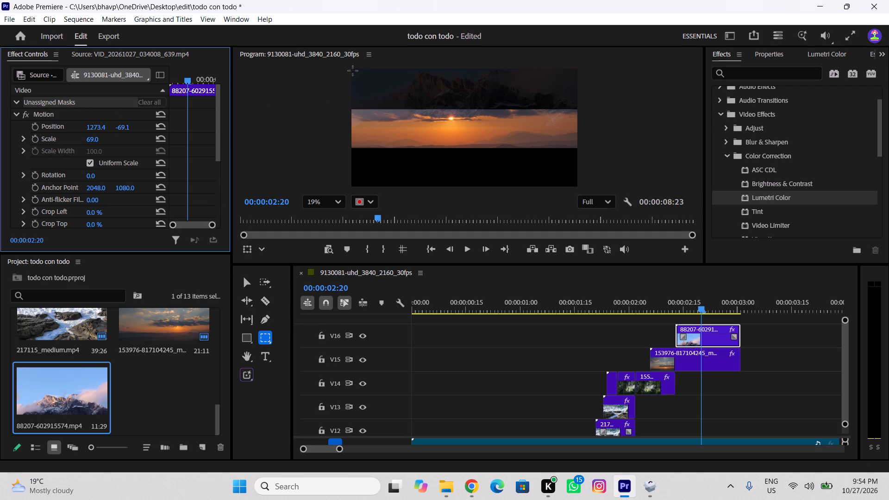
pyautogui.moveTo(351, 69); pyautogui.dragTo(409, 84)
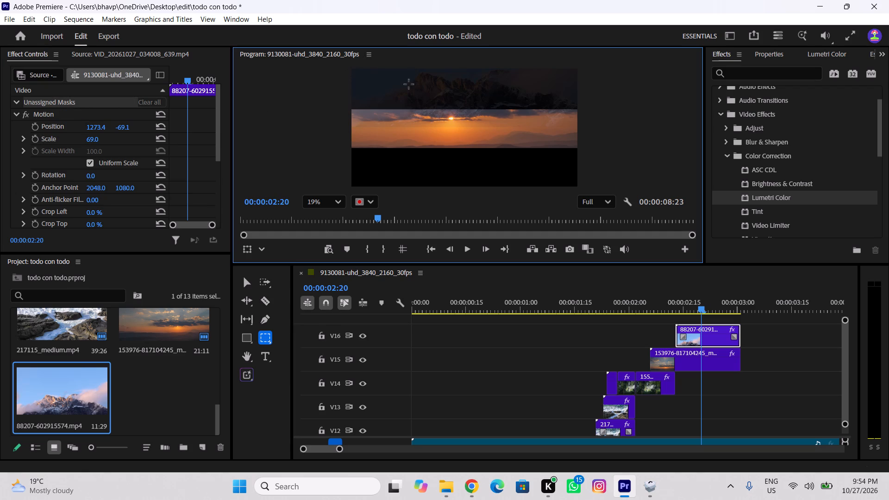
pyautogui.moveTo(409, 84); pyautogui.dragTo(578, 110)
pyautogui.moveTo(578, 110); pyautogui.dragTo(578, 108)
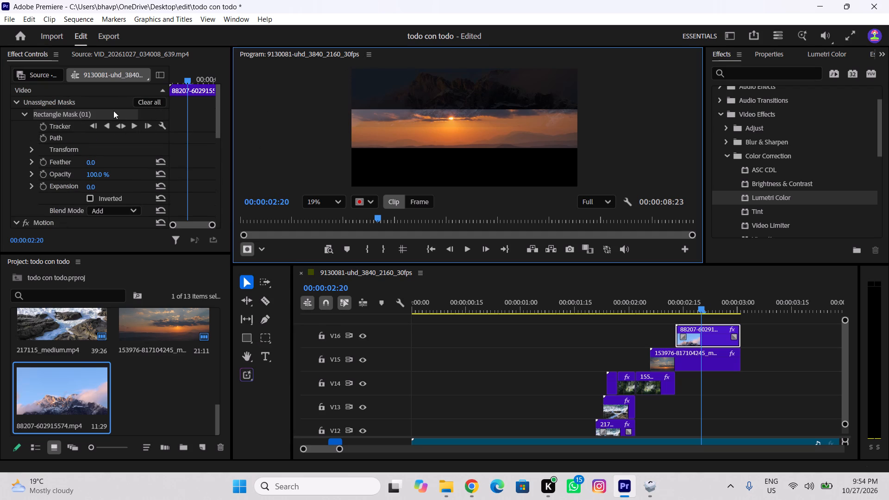
pyautogui.rightClick(113, 109)
pyautogui.click(128, 115)
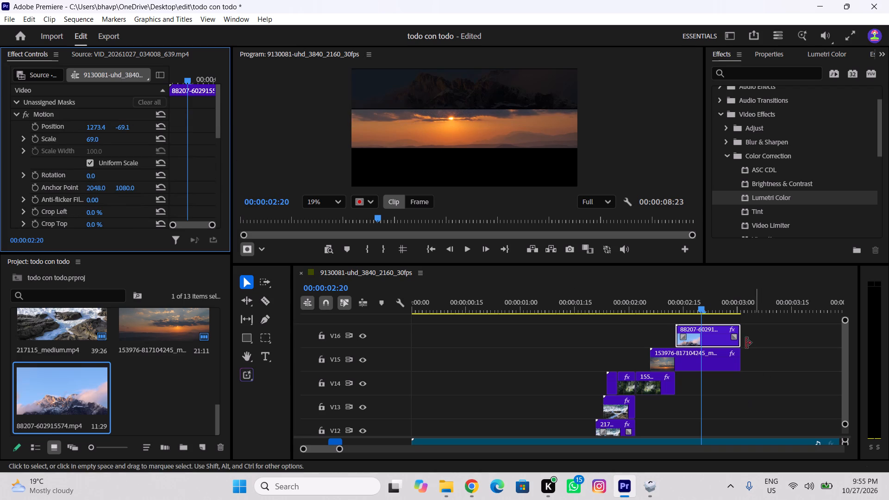
# Set the masked mountain clip's opacity to 100%.
pyautogui.click(698, 308)
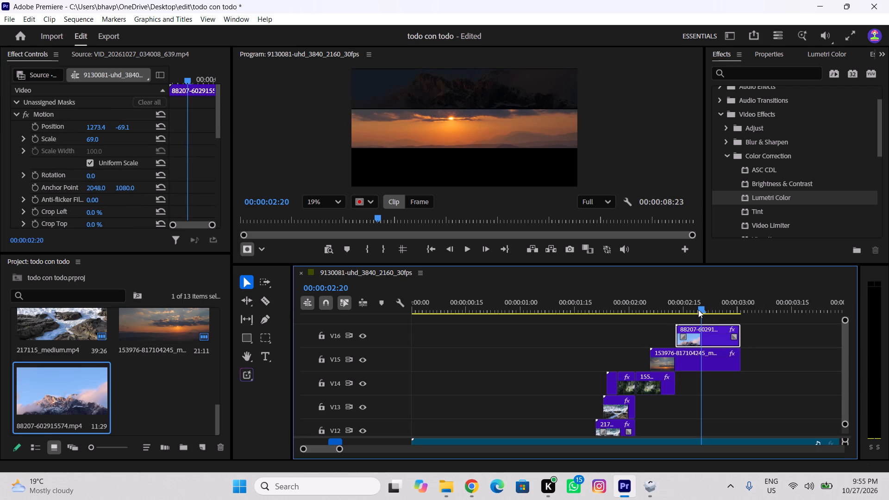
pyautogui.scroll(-10, 112, 182)
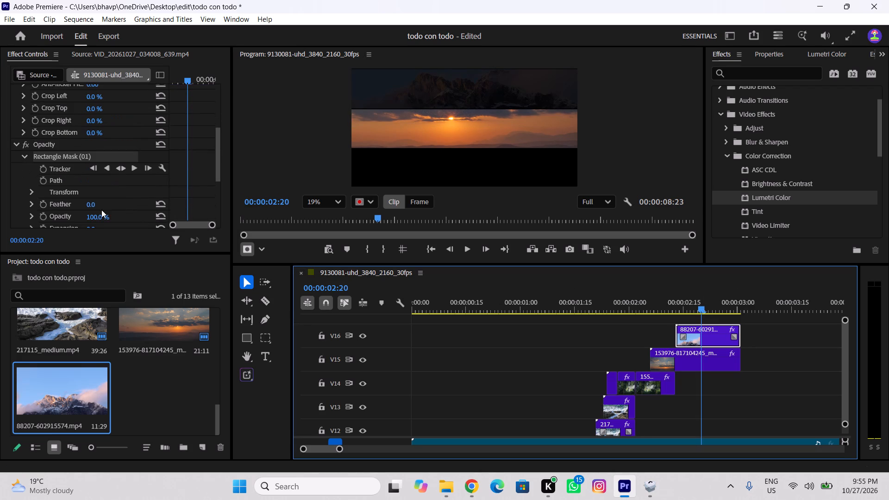
pyautogui.scroll(-6, 100, 210)
pyautogui.scroll(-5, 99, 162)
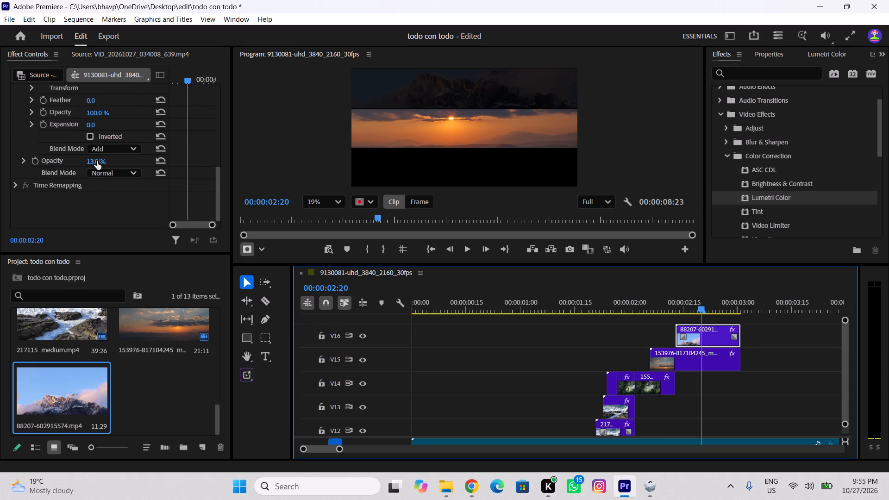
pyautogui.moveTo(97, 161); pyautogui.dragTo(351, 169)
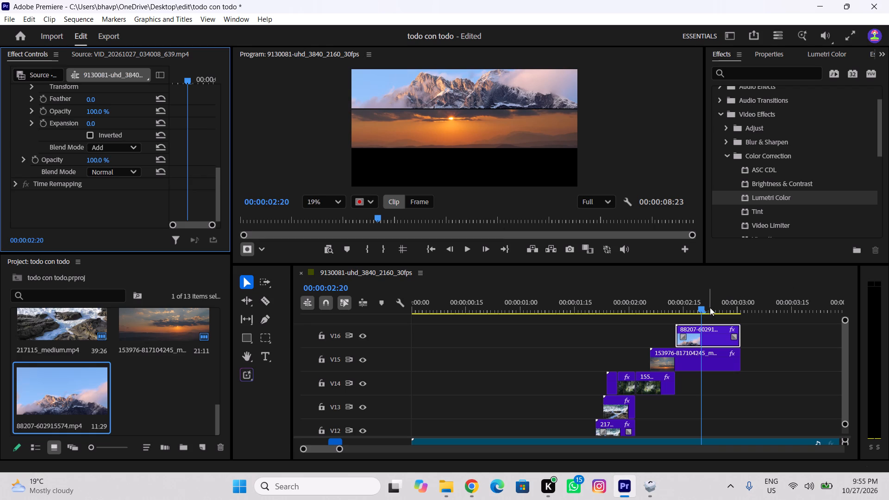
# Play and step through the sequence frame by frame to check the timing of the sunset and mountain strips against the audio.
pyautogui.moveTo(709, 307); pyautogui.dragTo(557, 314)
pyautogui.press('space')
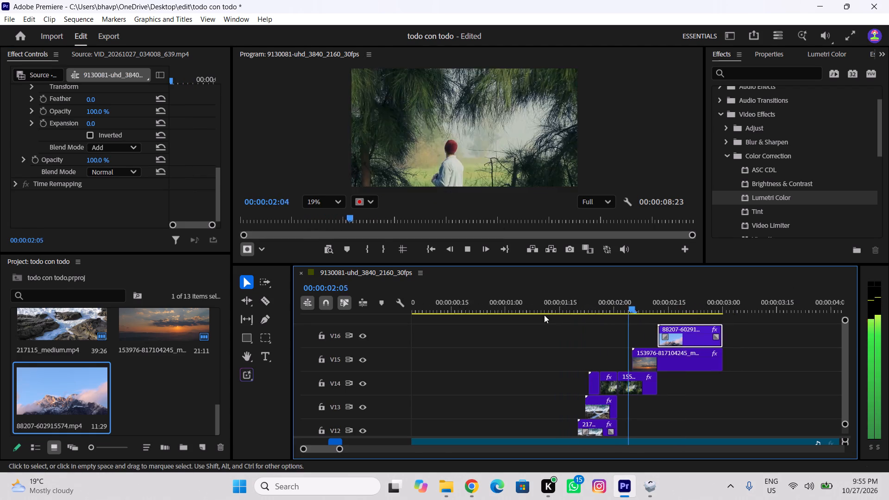
pyautogui.press('space')
pyautogui.moveTo(619, 309); pyautogui.dragTo(556, 329)
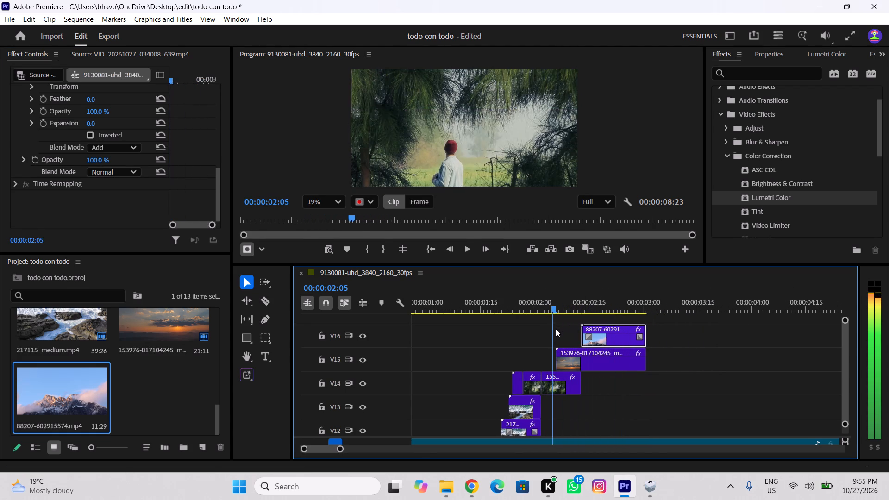
pyautogui.moveTo(556, 329); pyautogui.dragTo(560, 330)
pyautogui.press('Right')
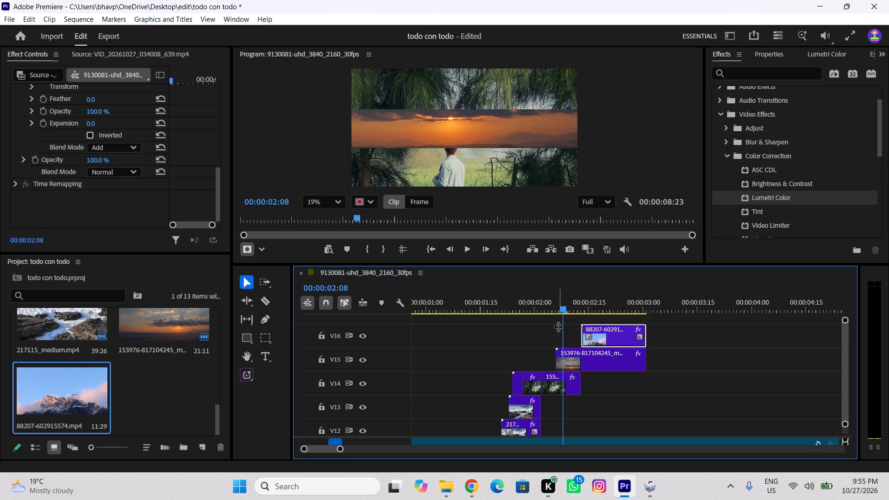
pyautogui.press('Down')
pyautogui.press('Left')
pyautogui.press('Up')
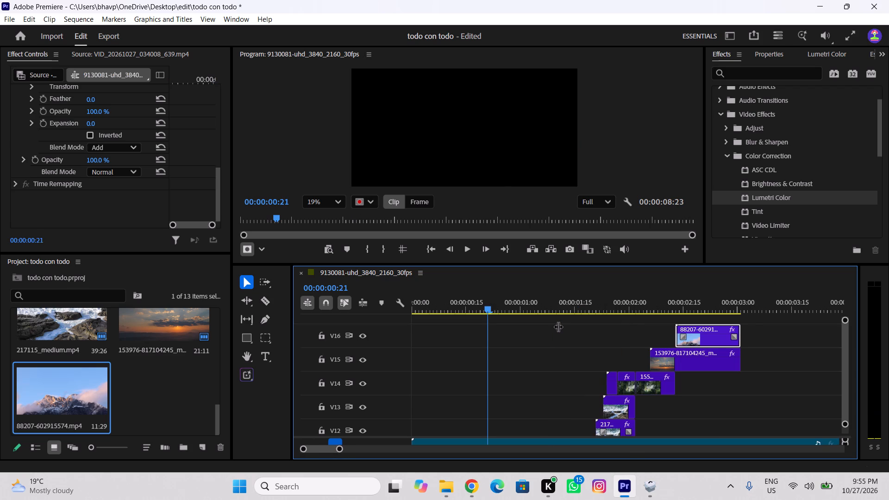
pyautogui.press('Right')
pyautogui.press('Right')
pyautogui.press('Right')
pyautogui.press('Right')
pyautogui.press('Right')
pyautogui.press('Right')
pyautogui.press('Right')
pyautogui.press('Right')
pyautogui.press('Right')
pyautogui.press('Right')
pyautogui.press('Right')
pyautogui.press('Right')
pyautogui.press('Right')
pyautogui.press('Right')
pyautogui.press('Right')
pyautogui.press('Right')
pyautogui.press('Right')
pyautogui.press('Right')
pyautogui.press('Right')
pyautogui.press('Right')
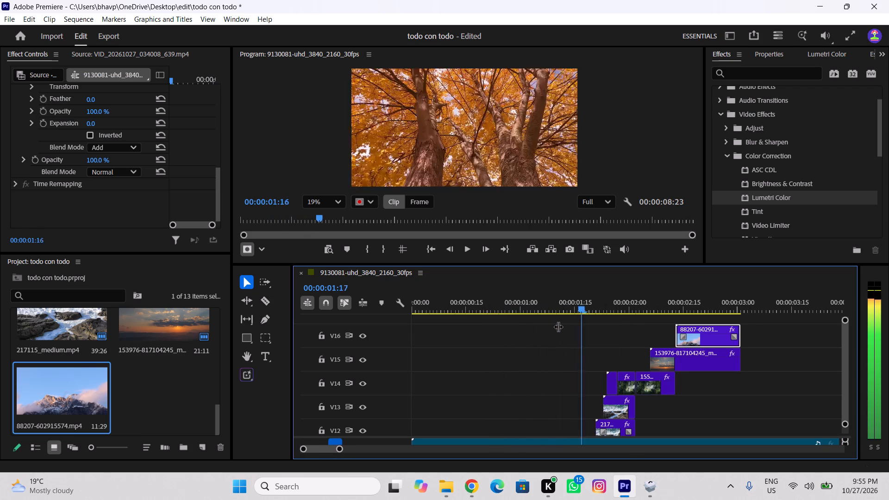
pyautogui.press('Right')
pyautogui.press('Right')
pyautogui.press('Right')
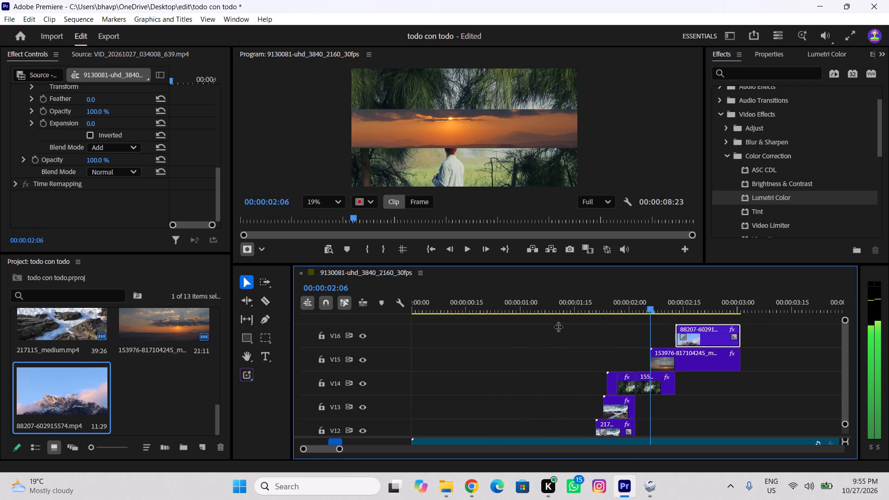
pyautogui.press('Right')
pyautogui.press('Right')
pyautogui.press('Right')
pyautogui.press('Right')
pyautogui.press('Right')
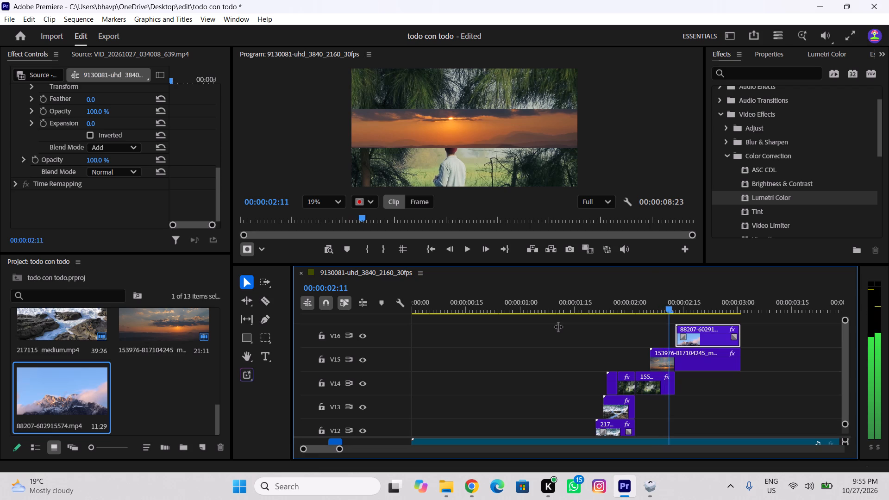
pyautogui.press('Right')
pyautogui.press('Right')
pyautogui.press('Right')
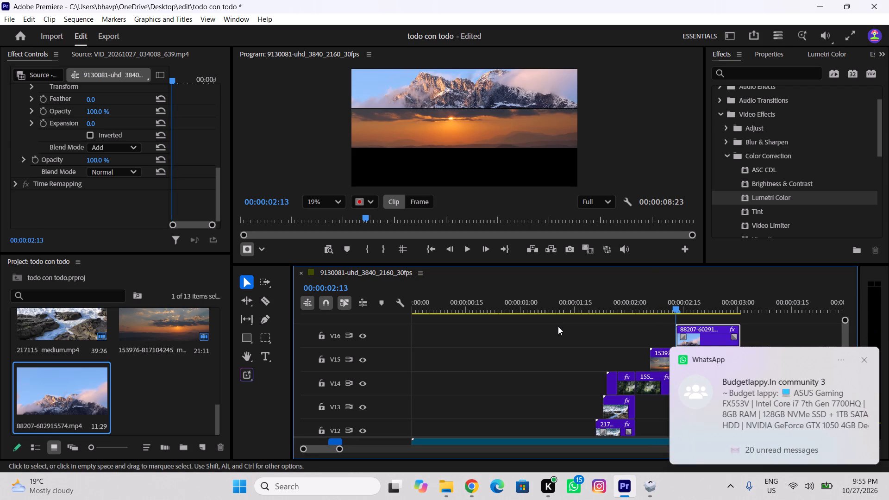
pyautogui.press('Right')
pyautogui.press('Right')
pyautogui.press('Right')
pyautogui.press('Right')
pyautogui.press('Right')
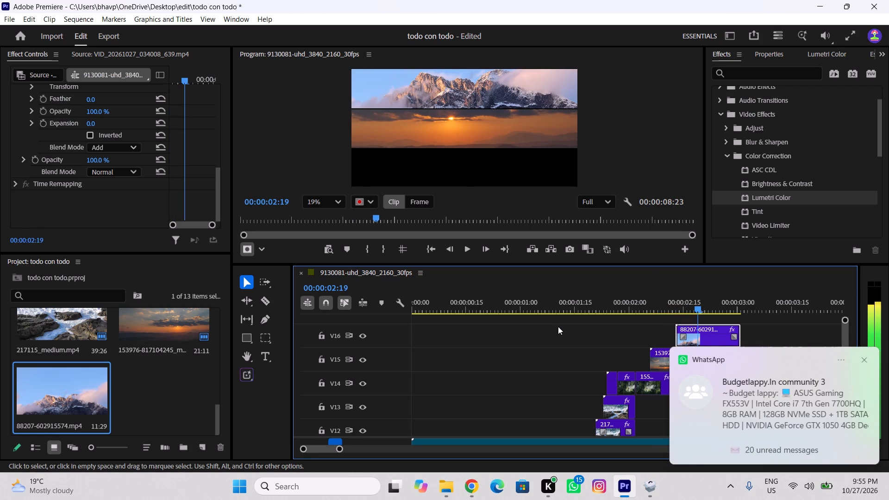
# Download the misty sunlit-tree video from the Pixabay nature results in Chrome and import it into the Premiere project.
pyautogui.press('Right')
pyautogui.press('Right')
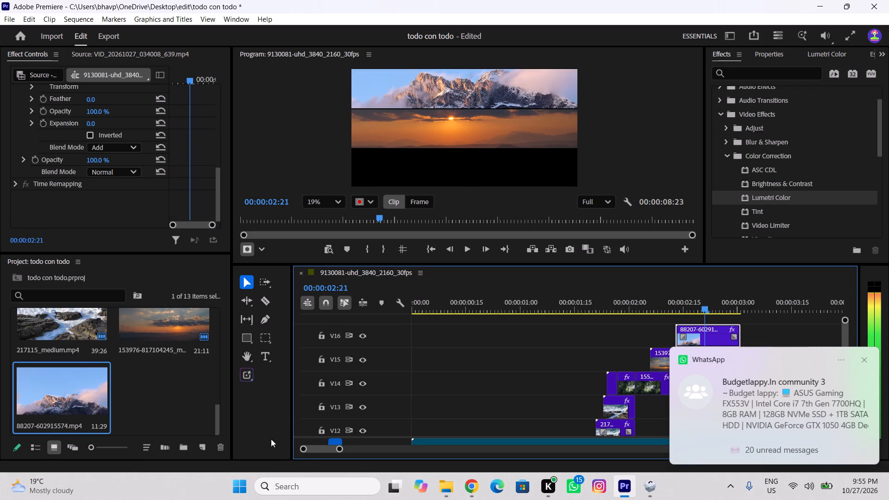
pyautogui.click(471, 477)
pyautogui.scroll(-5, 345, 352)
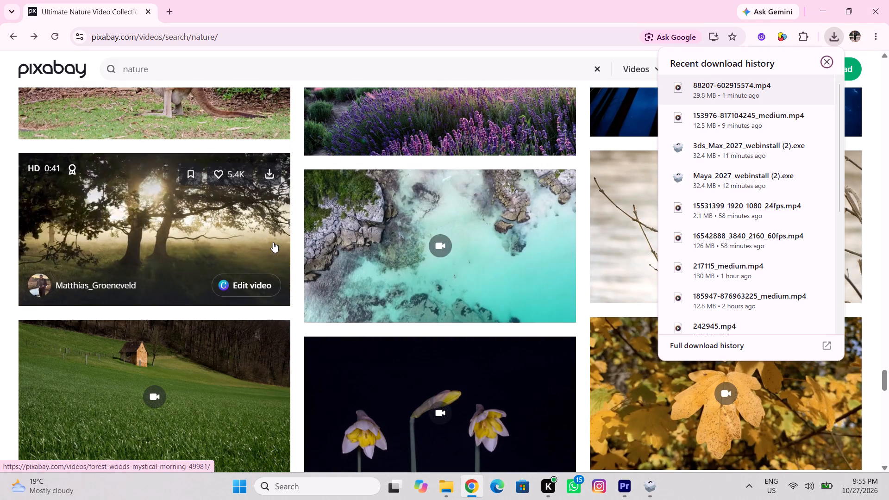
pyautogui.click(266, 182)
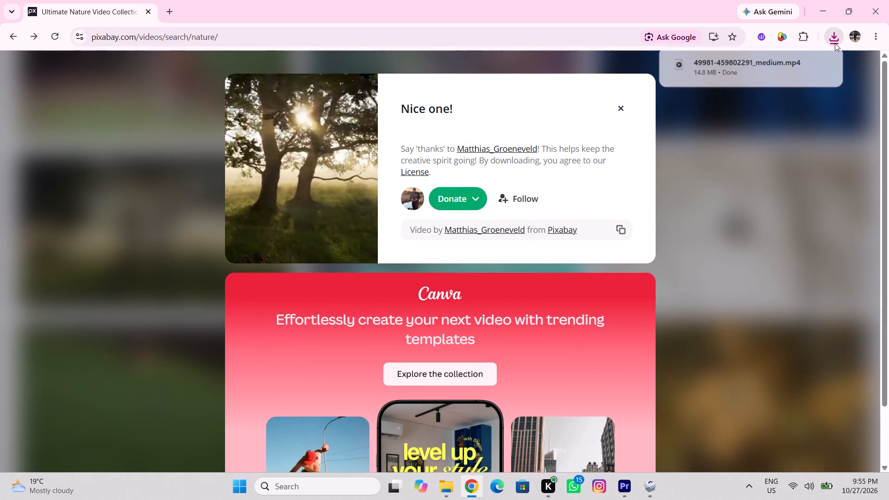
pyautogui.moveTo(761, 53); pyautogui.dragTo(617, 491)
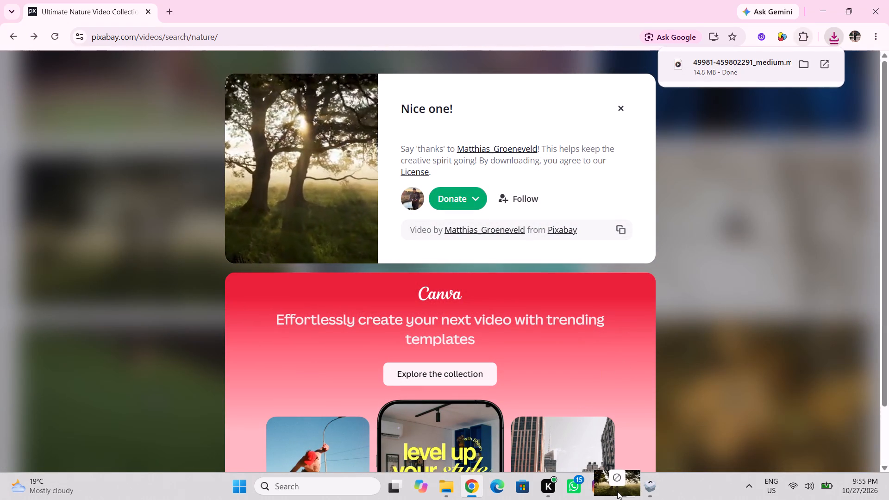
pyautogui.moveTo(617, 491); pyautogui.dragTo(169, 406)
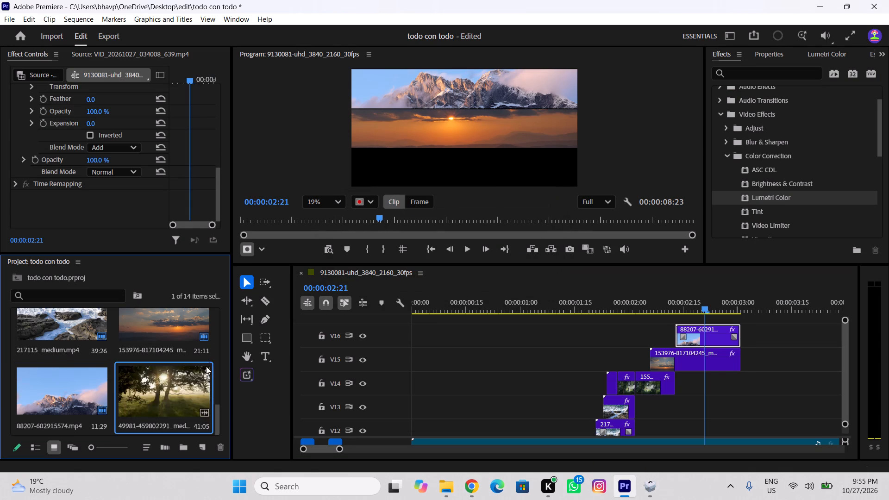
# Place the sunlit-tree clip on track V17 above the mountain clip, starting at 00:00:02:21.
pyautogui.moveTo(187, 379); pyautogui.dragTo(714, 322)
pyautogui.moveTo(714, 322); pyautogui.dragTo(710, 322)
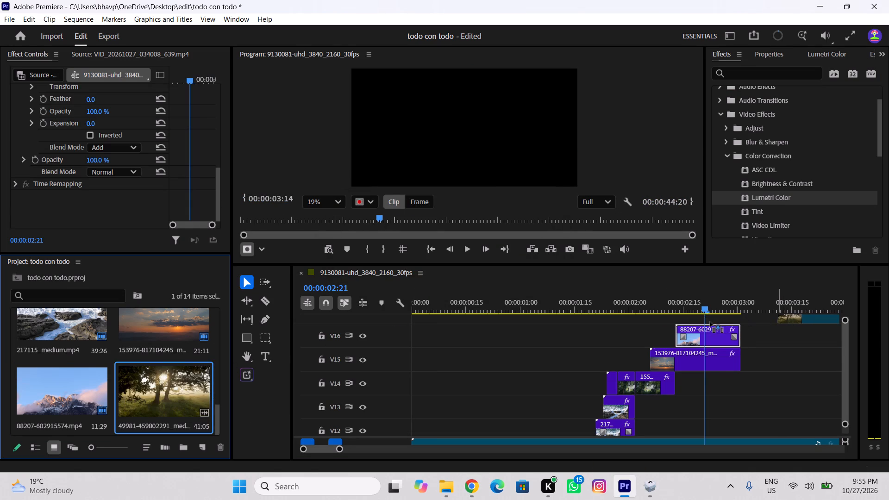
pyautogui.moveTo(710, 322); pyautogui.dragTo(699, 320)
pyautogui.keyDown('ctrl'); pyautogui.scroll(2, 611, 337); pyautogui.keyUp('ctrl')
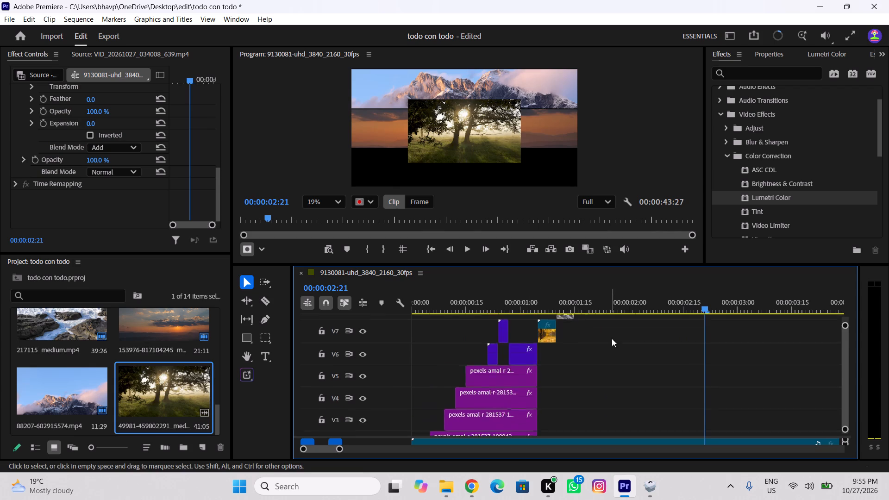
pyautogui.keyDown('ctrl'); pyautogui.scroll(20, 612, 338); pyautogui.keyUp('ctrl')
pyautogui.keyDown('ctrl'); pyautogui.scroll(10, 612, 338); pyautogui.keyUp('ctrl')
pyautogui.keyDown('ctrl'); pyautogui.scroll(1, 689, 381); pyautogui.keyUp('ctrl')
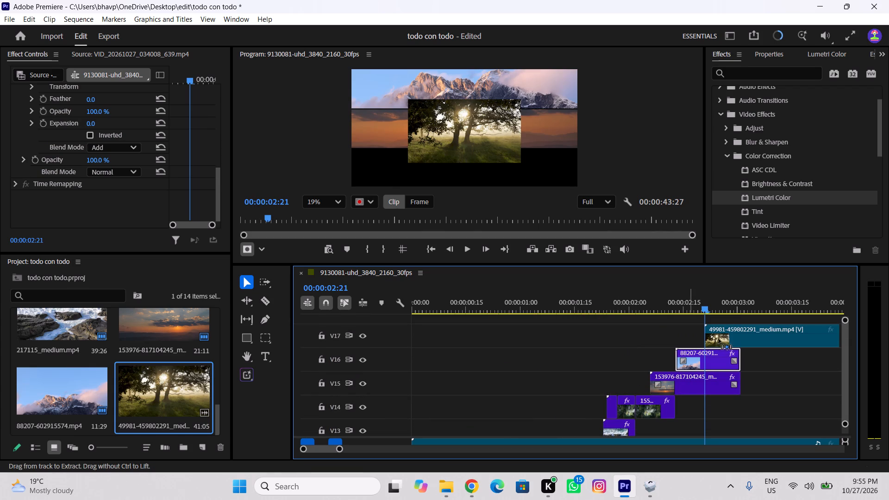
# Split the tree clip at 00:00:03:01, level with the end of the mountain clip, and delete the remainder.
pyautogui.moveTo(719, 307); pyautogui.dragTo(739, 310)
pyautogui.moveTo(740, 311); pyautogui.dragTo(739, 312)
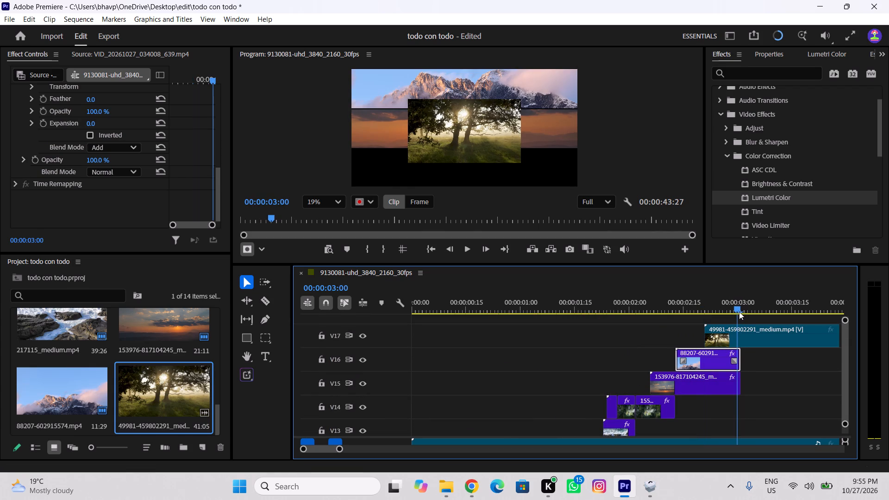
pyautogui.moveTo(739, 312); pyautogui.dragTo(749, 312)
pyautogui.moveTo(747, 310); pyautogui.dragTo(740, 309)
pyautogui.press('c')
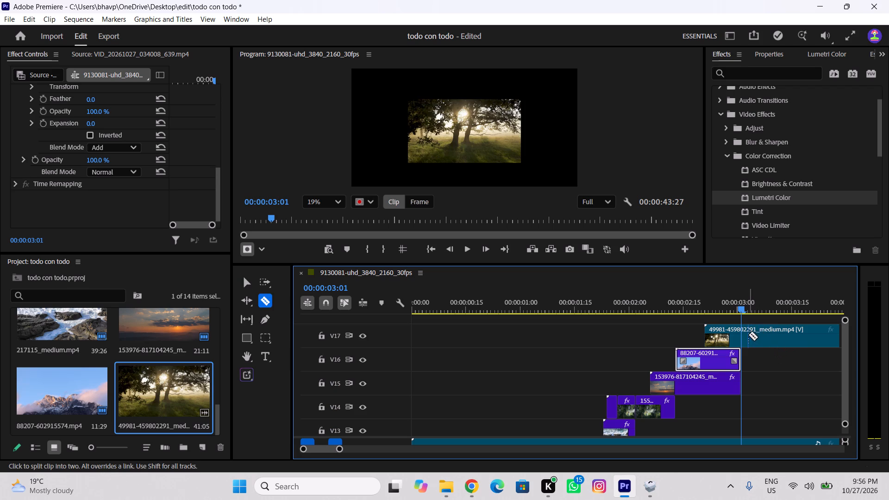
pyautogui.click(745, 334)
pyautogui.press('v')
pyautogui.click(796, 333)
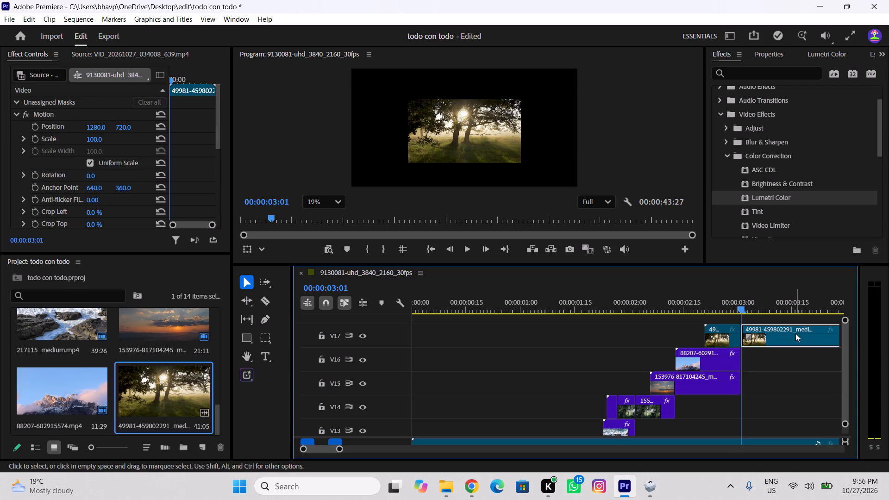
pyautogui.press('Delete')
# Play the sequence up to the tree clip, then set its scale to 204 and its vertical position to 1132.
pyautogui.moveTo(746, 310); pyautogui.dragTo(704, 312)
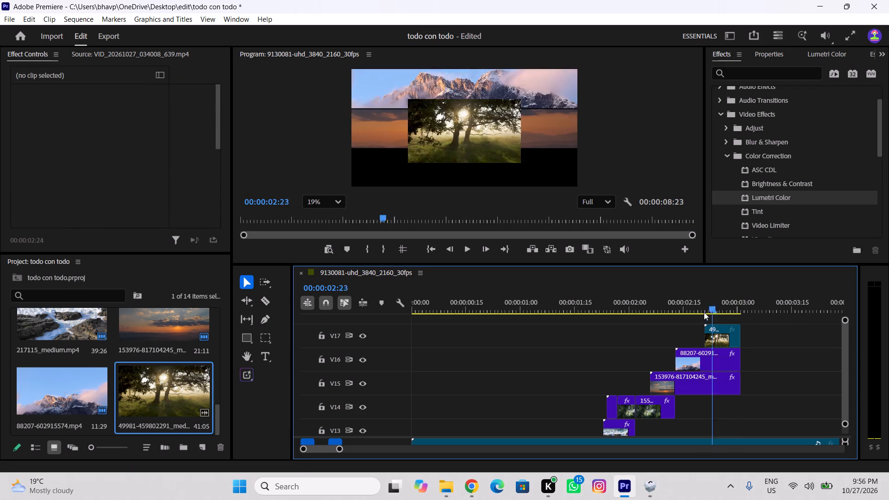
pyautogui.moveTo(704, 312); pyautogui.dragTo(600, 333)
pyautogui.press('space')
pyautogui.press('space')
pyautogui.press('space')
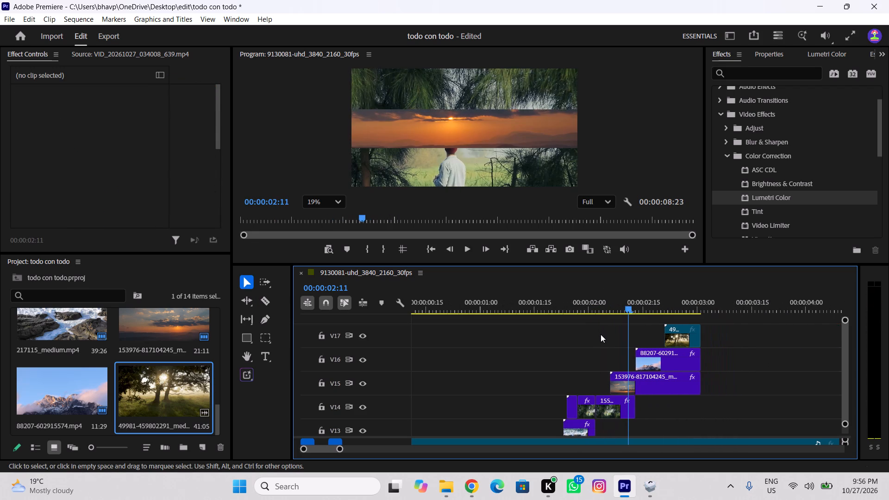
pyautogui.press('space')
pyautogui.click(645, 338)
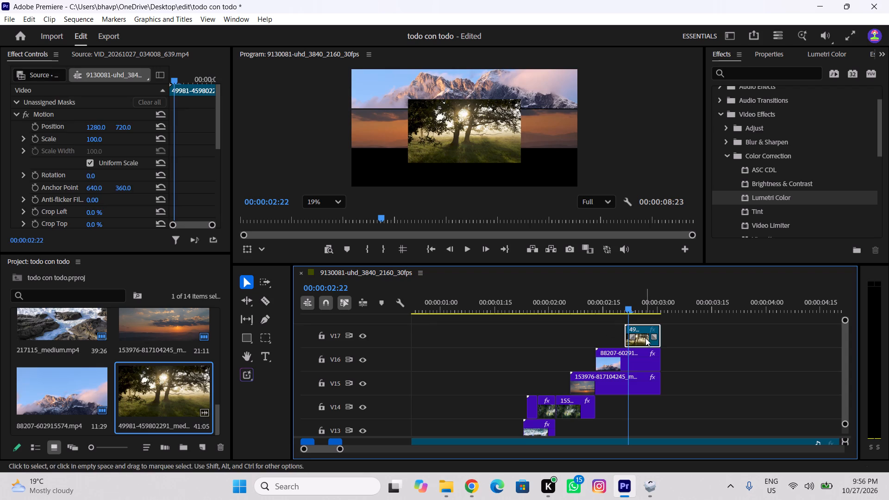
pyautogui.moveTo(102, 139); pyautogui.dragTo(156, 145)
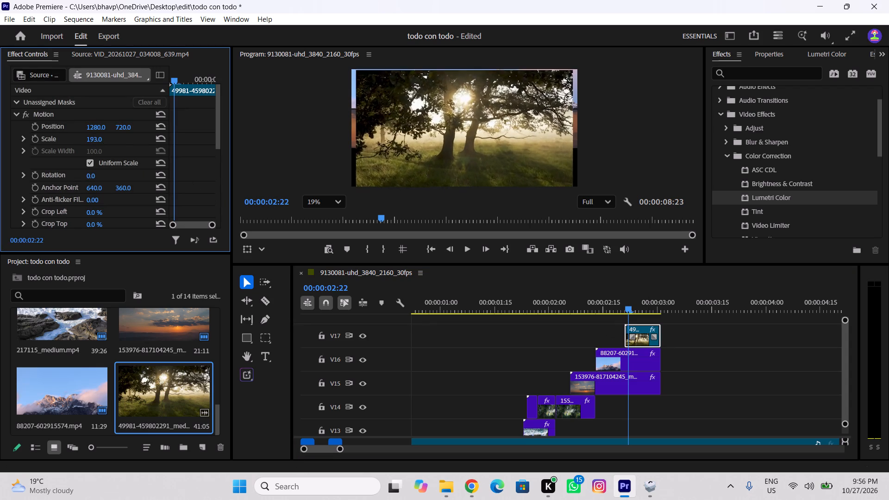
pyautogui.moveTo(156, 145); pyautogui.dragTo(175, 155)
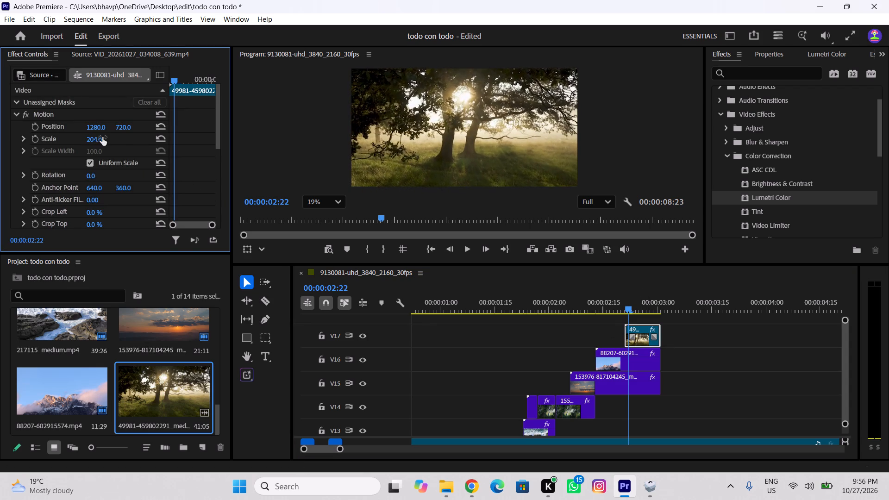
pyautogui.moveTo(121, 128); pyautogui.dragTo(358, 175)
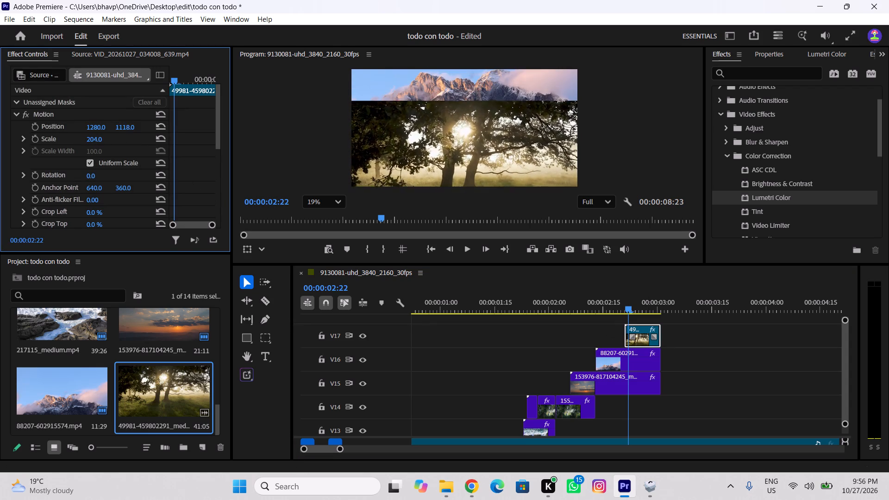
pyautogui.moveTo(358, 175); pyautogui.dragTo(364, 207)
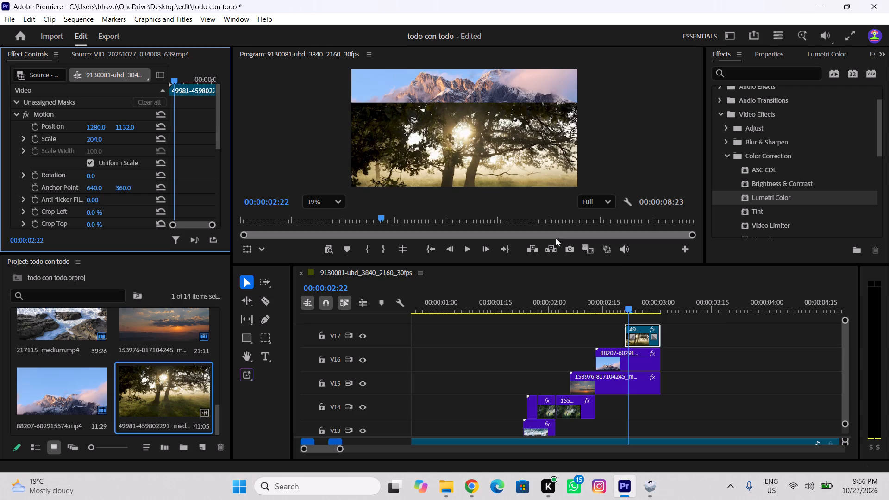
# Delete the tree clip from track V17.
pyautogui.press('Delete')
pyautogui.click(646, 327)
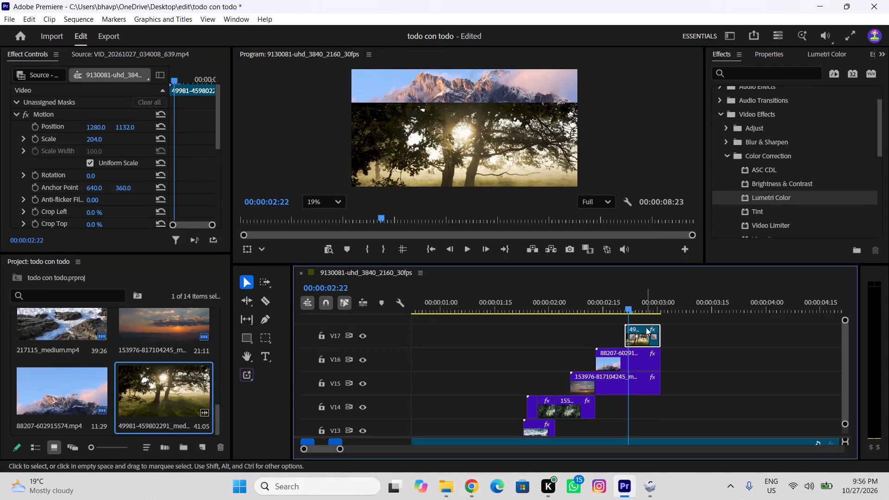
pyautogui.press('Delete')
# Switch to Chrome and download the pink water lily clip from Pixabay's nature video results.
pyautogui.click(481, 481)
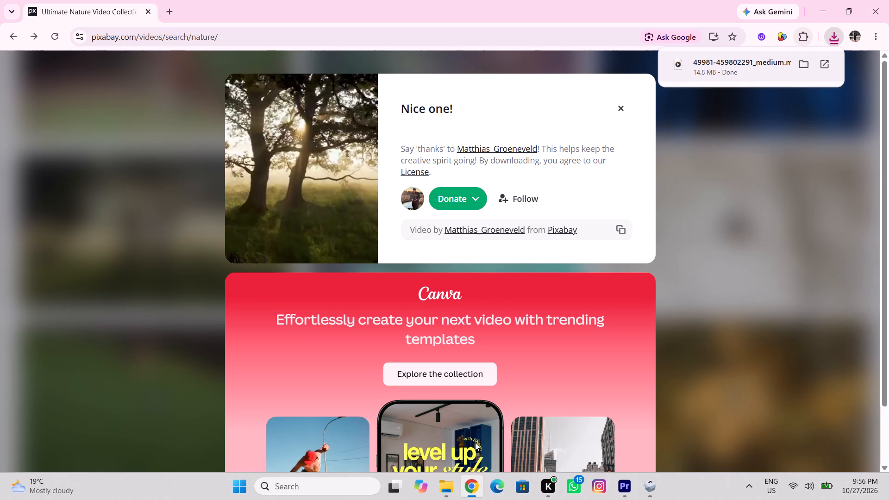
pyautogui.click(175, 291)
pyautogui.scroll(-5, 186, 292)
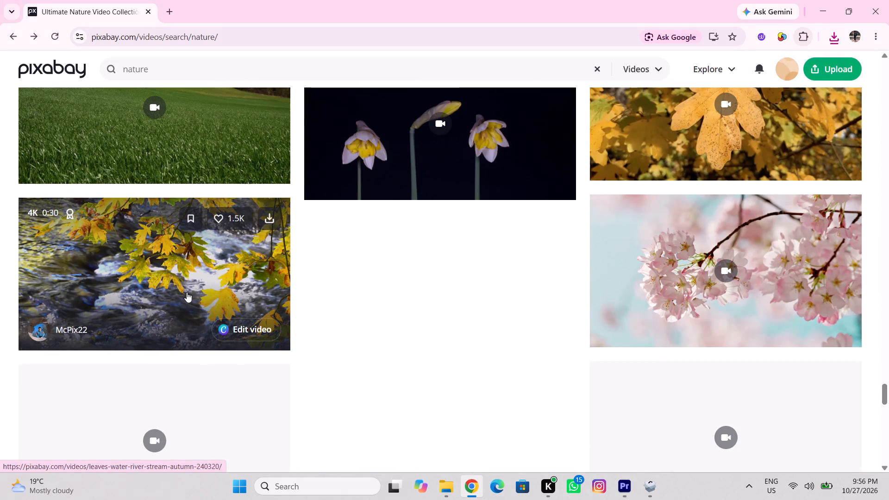
pyautogui.scroll(-3, 188, 292)
pyautogui.scroll(4, 199, 285)
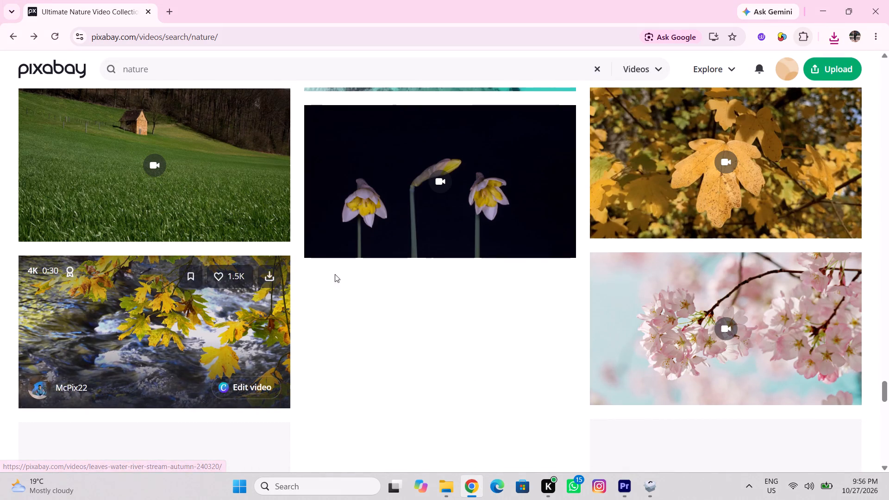
pyautogui.scroll(-2, 364, 263)
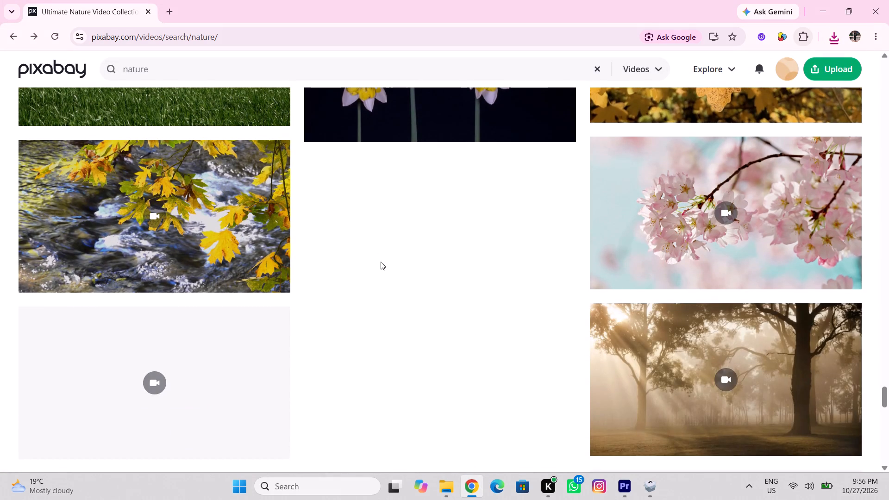
pyautogui.scroll(-4, 407, 274)
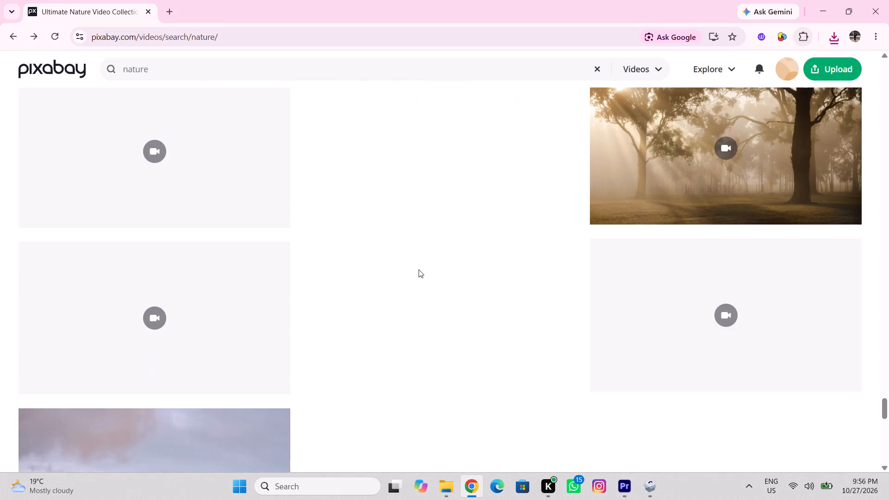
pyautogui.scroll(15, 603, 238)
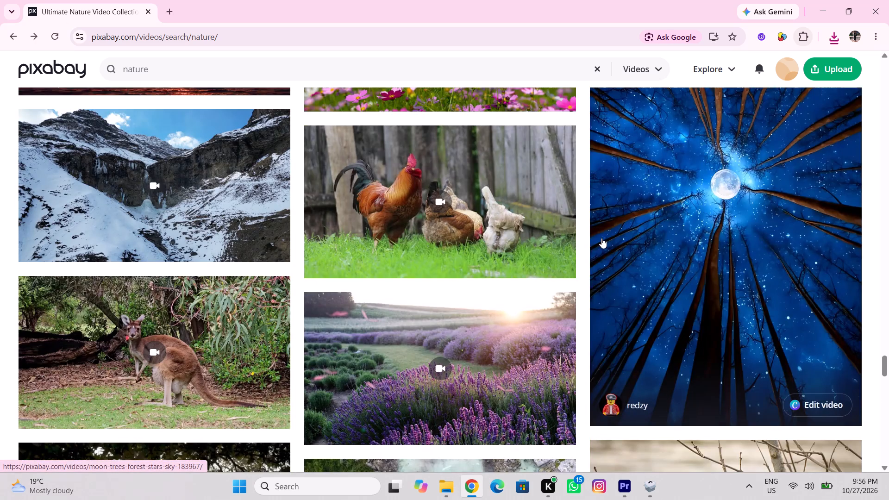
pyautogui.scroll(9, 601, 237)
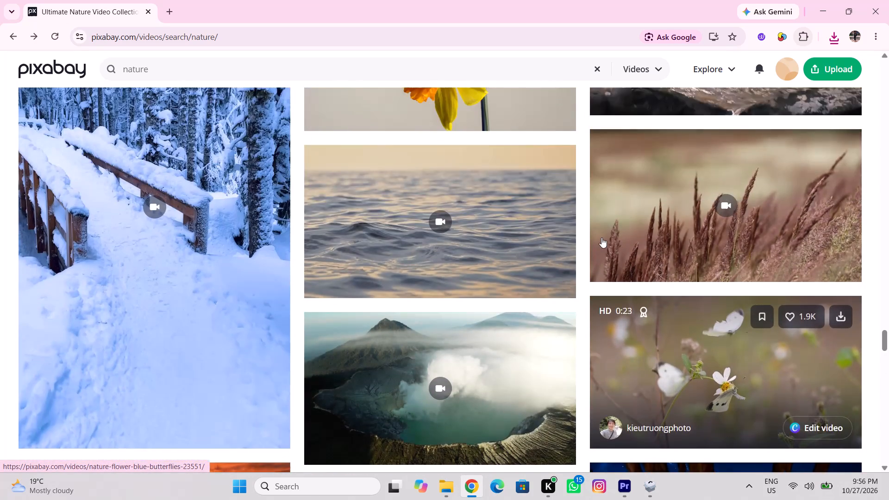
pyautogui.scroll(2, 601, 237)
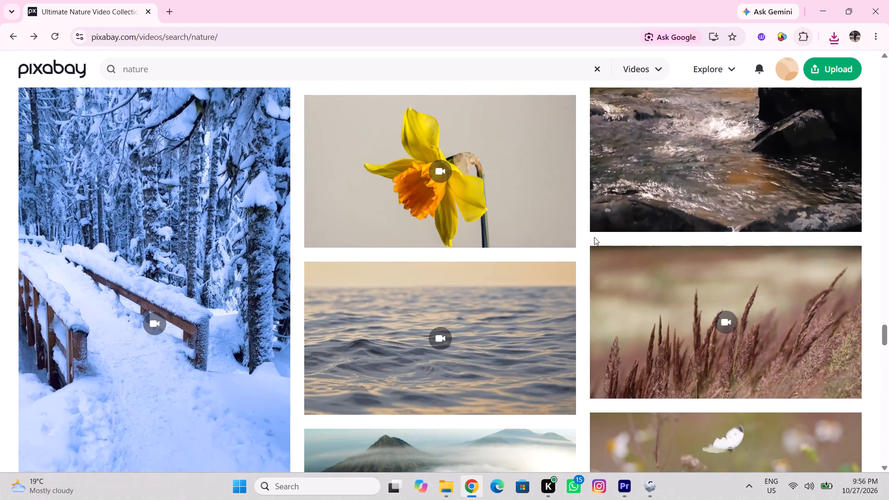
pyautogui.scroll(7, 594, 237)
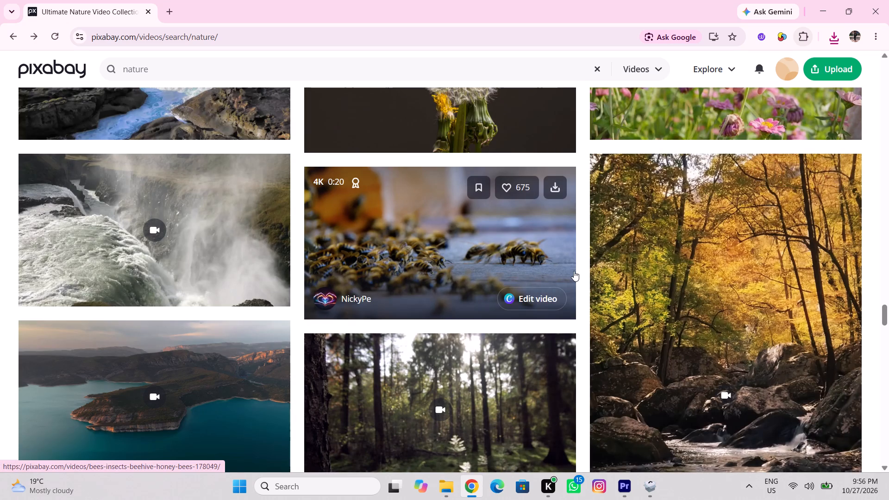
pyautogui.scroll(13, 549, 312)
pyautogui.scroll(-4, 563, 275)
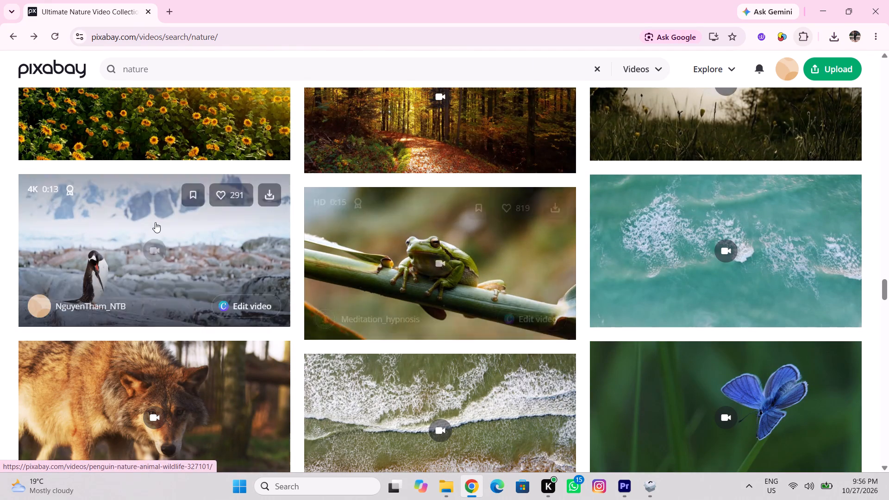
pyautogui.scroll(4, 351, 189)
pyautogui.scroll(1, 517, 192)
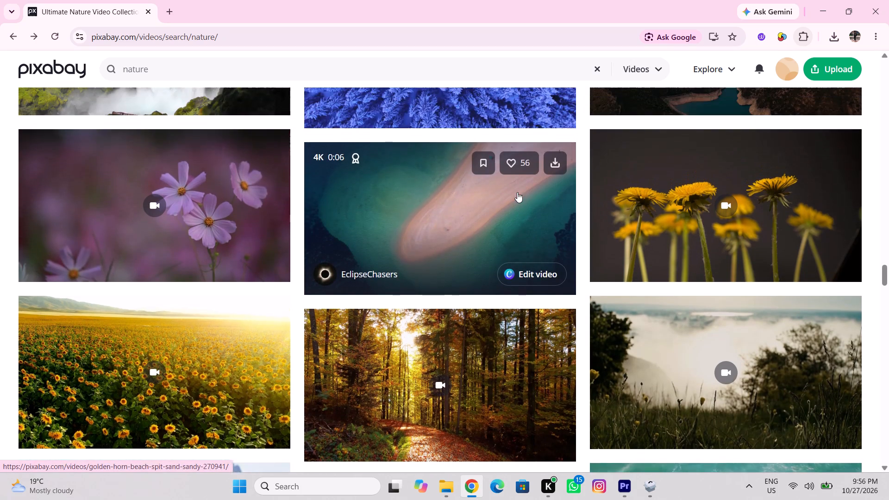
pyautogui.scroll(3, 517, 192)
pyautogui.scroll(4, 518, 249)
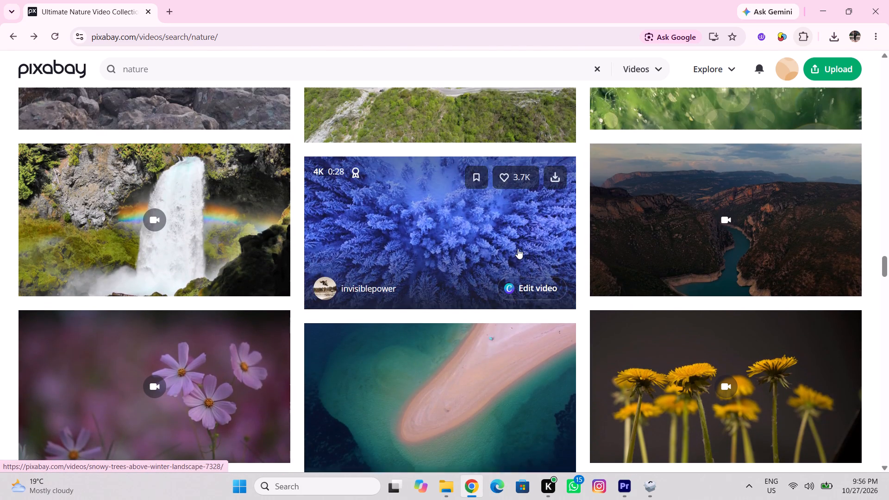
pyautogui.scroll(11, 518, 249)
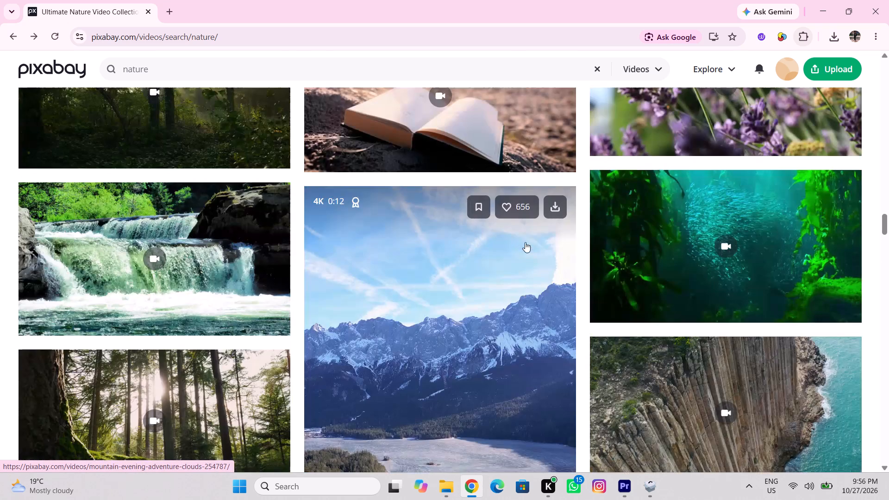
pyautogui.scroll(2, 525, 242)
pyautogui.scroll(8, 472, 225)
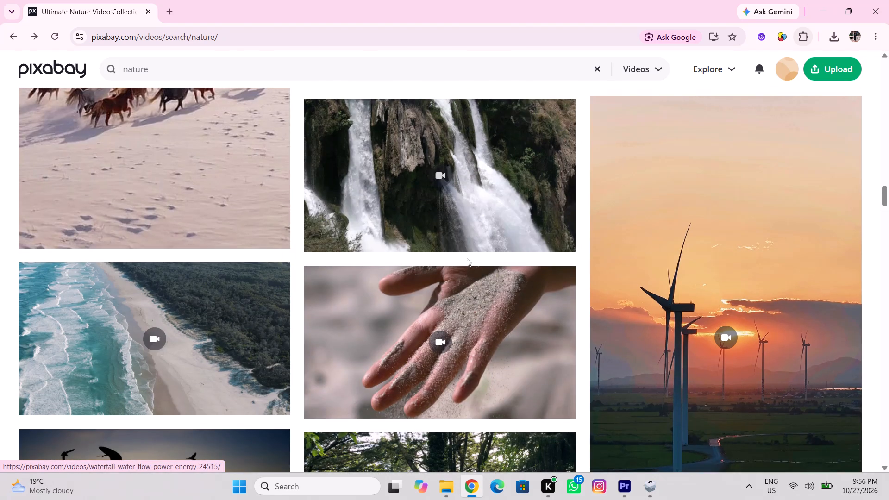
pyautogui.scroll(12, 485, 247)
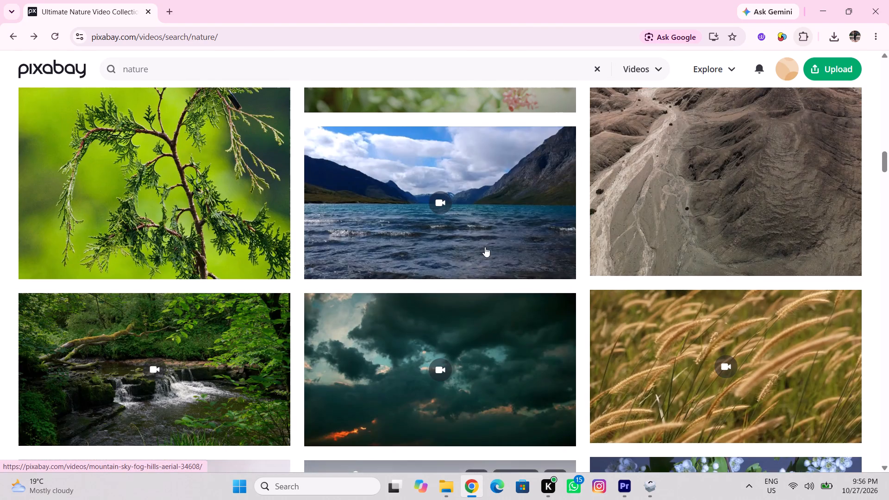
pyautogui.scroll(8, 485, 248)
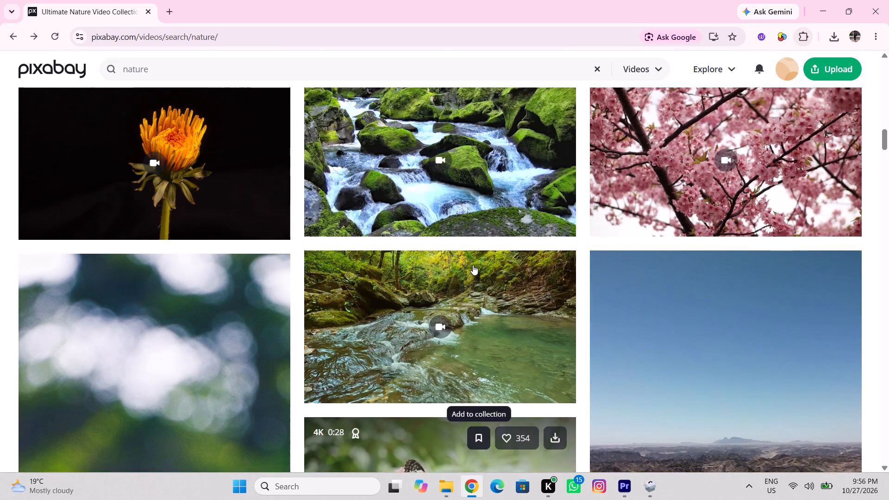
pyautogui.scroll(6, 473, 262)
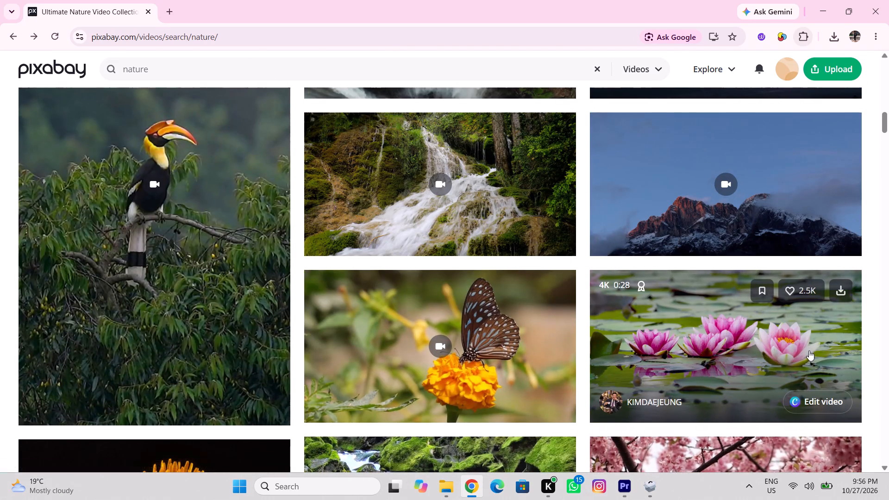
pyautogui.click(847, 288)
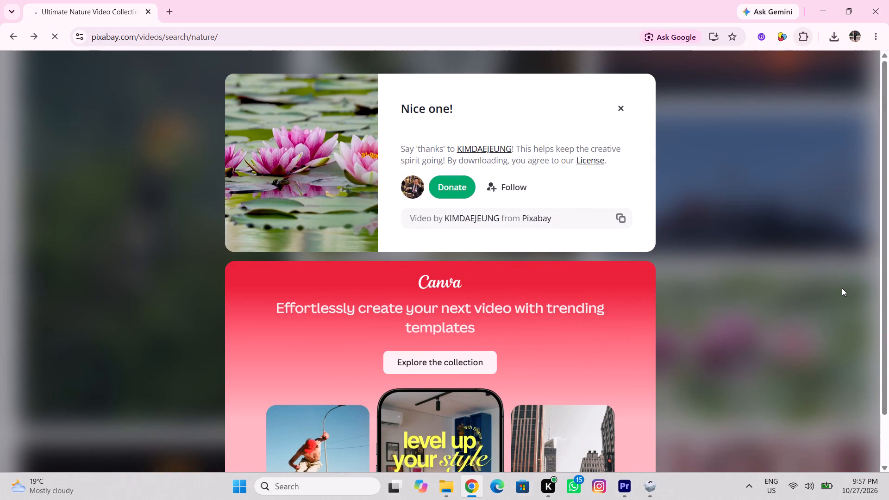
pyautogui.click(720, 248)
pyautogui.click(833, 36)
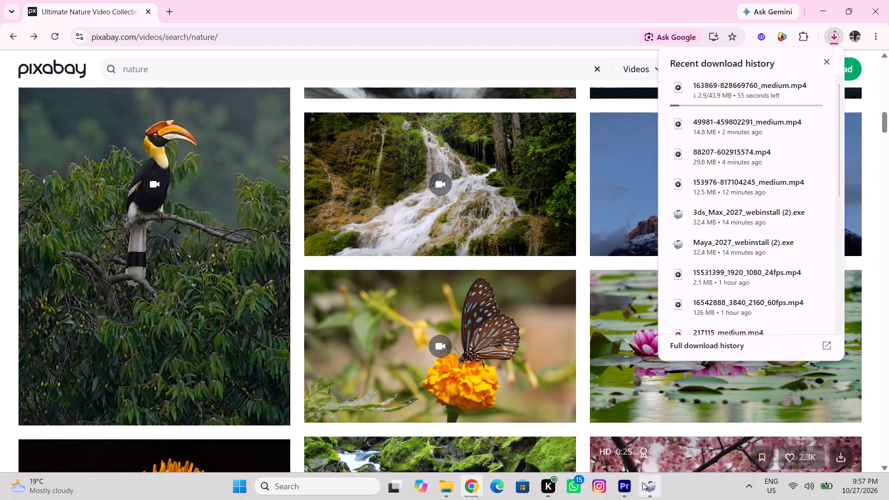
# Bring up the Maya 2027 installer window and minimise the Premiere and Chrome windows behind it.
pyautogui.click(618, 481)
pyautogui.click(649, 490)
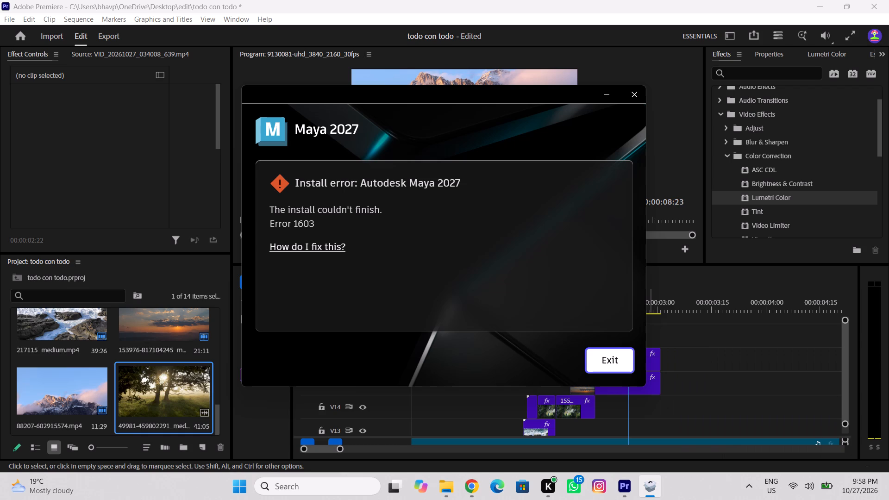
pyautogui.click(826, 4)
pyautogui.click(811, 11)
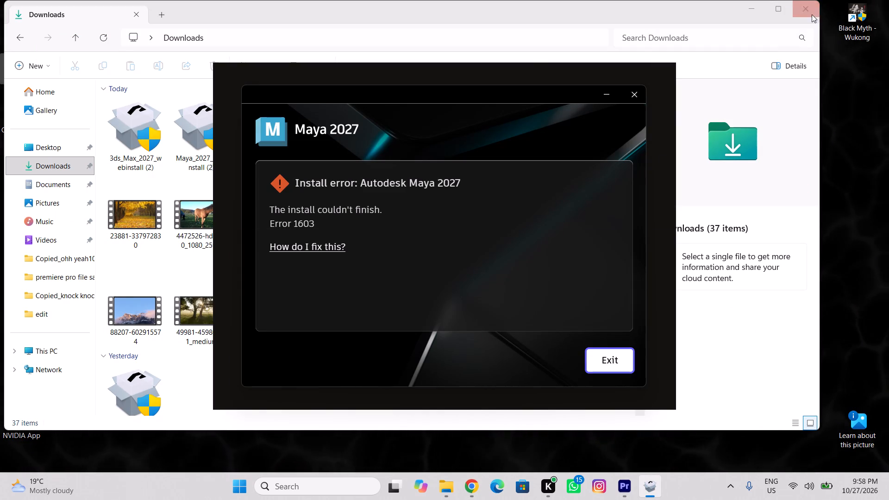
# Close the Downloads folder window and the Maya 2027 install error window, and open This PC.
pyautogui.click(811, 13)
pyautogui.click(705, 124)
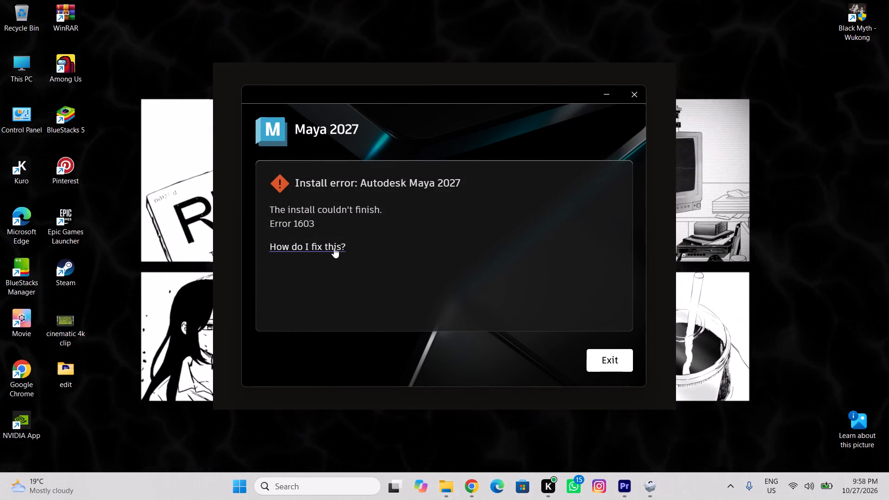
pyautogui.doubleClick(28, 71)
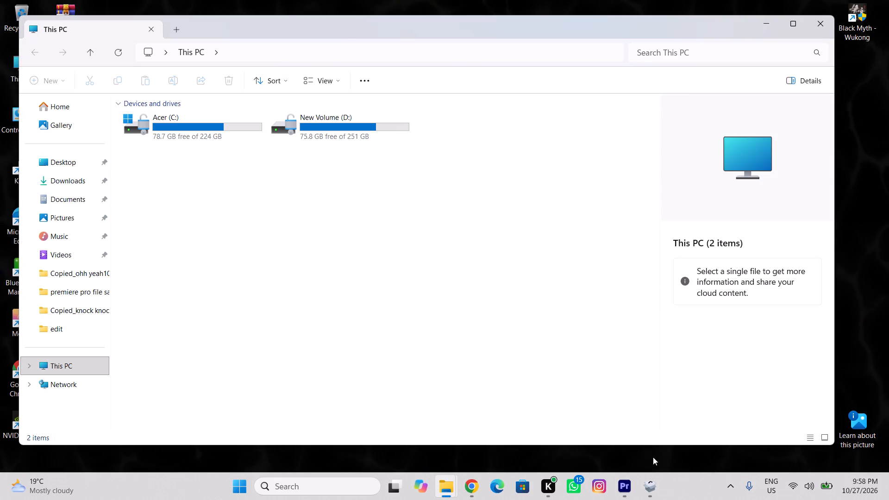
pyautogui.click(683, 386)
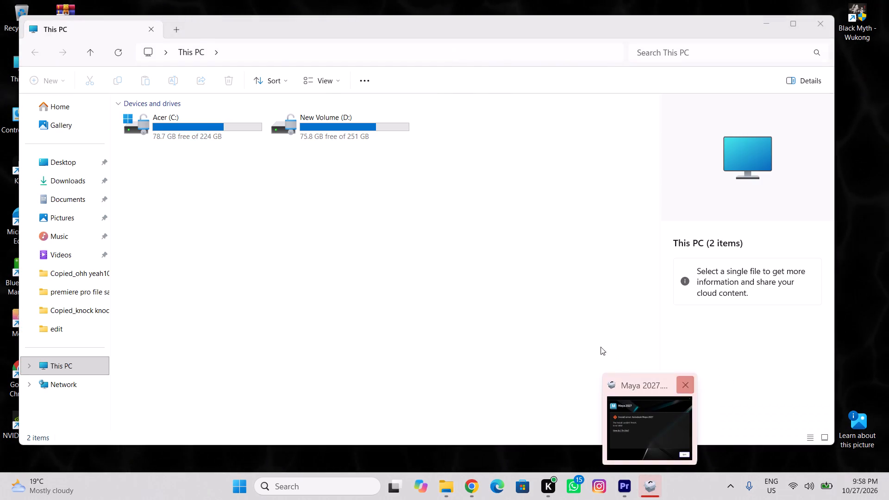
# Look through the Downloads folder and check the options for the Maya_2027_webinstall (2) file.
pyautogui.click(84, 175)
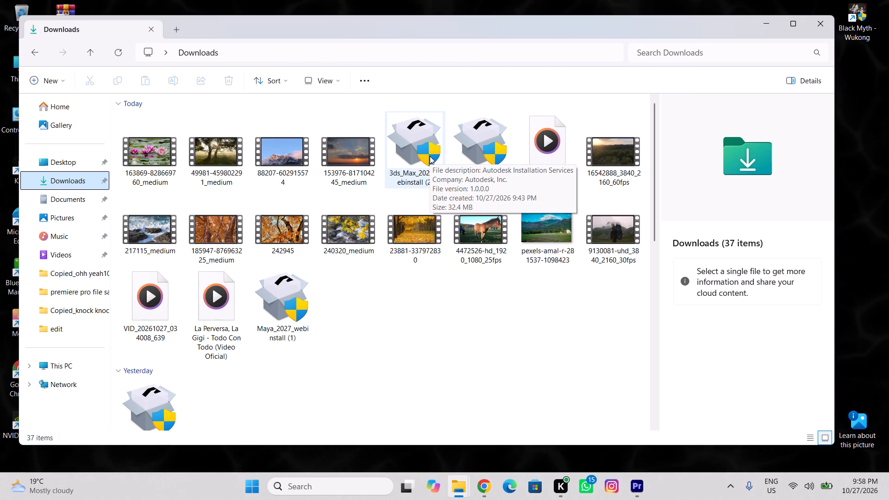
pyautogui.click(455, 307)
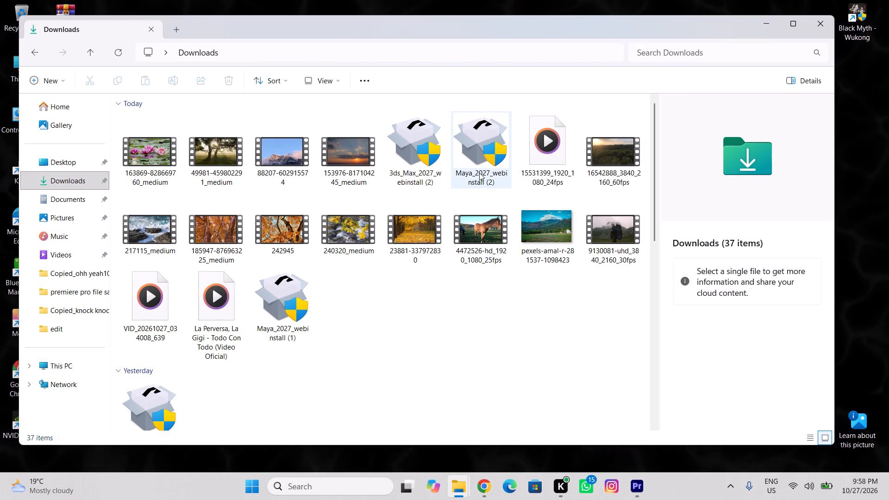
pyautogui.click(479, 171)
pyautogui.rightClick(479, 171)
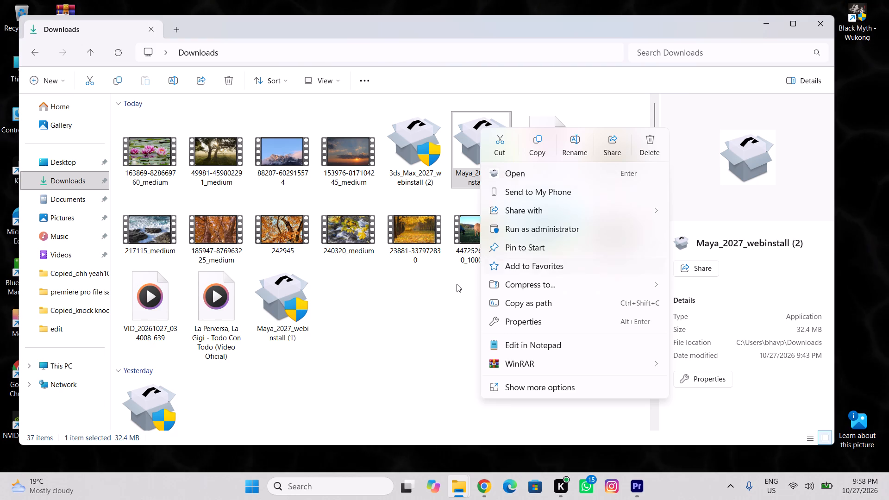
pyautogui.click(413, 307)
pyautogui.click(37, 48)
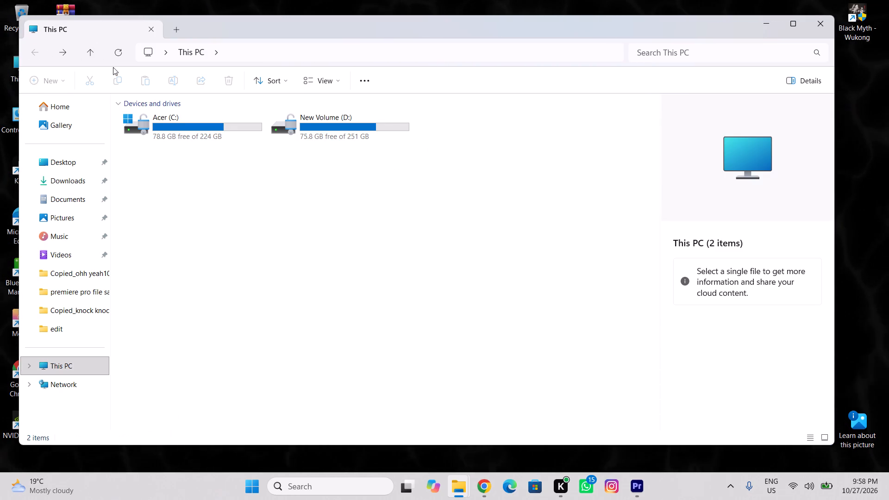
# Examine the Autodesk folder on the C: drive and the contents of its WI subfolder.
pyautogui.doubleClick(188, 139)
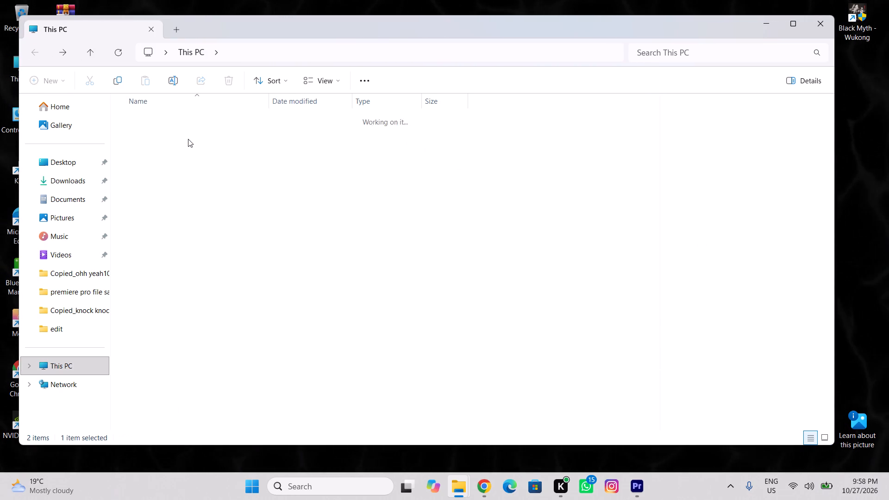
pyautogui.doubleClick(179, 114)
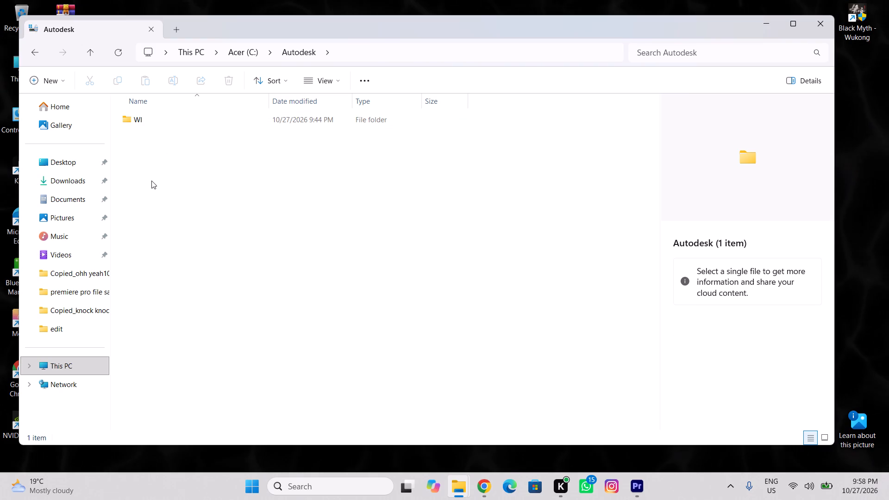
pyautogui.click(42, 53)
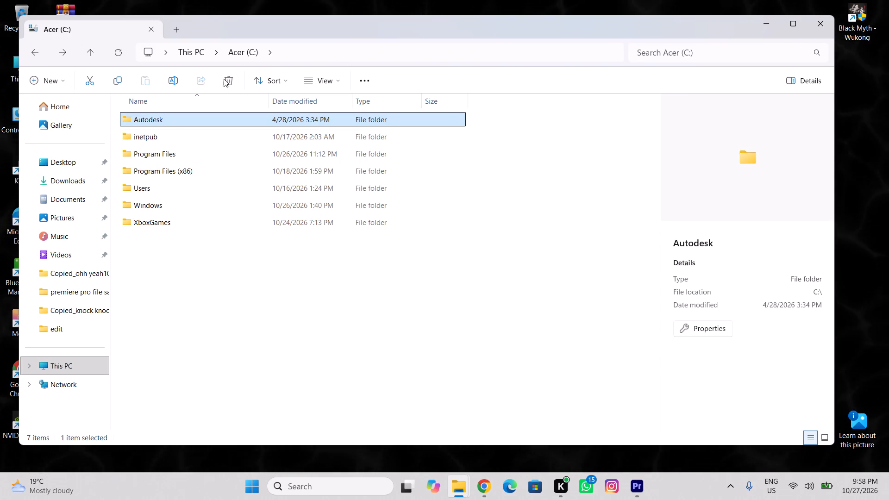
pyautogui.doubleClick(167, 121)
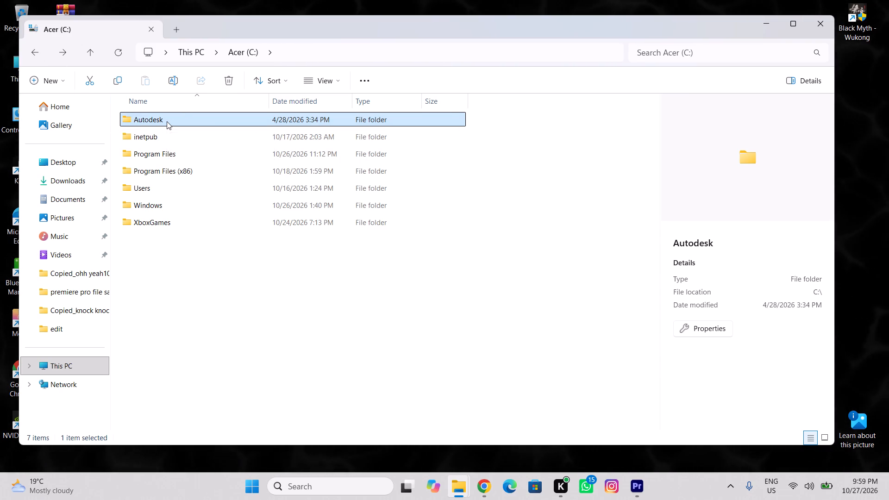
pyautogui.moveTo(141, 162); pyautogui.dragTo(163, 120)
pyautogui.doubleClick(163, 118)
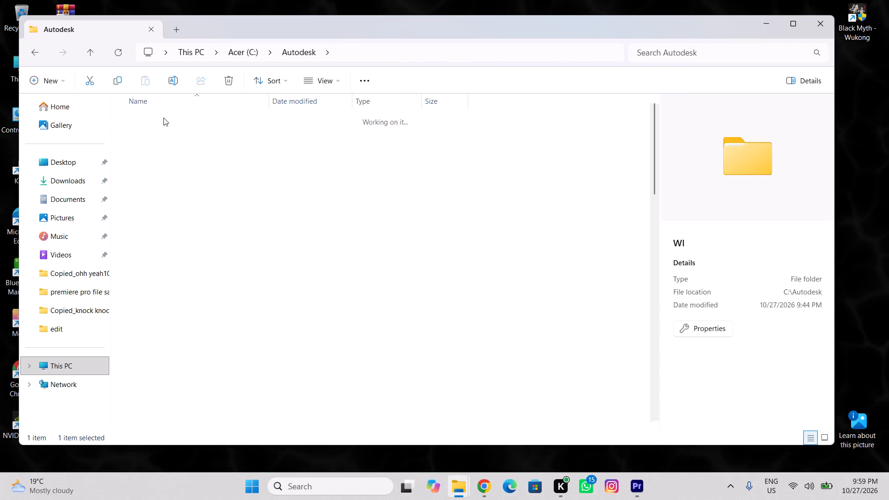
pyautogui.scroll(-20, 192, 164)
pyautogui.scroll(-3, 192, 164)
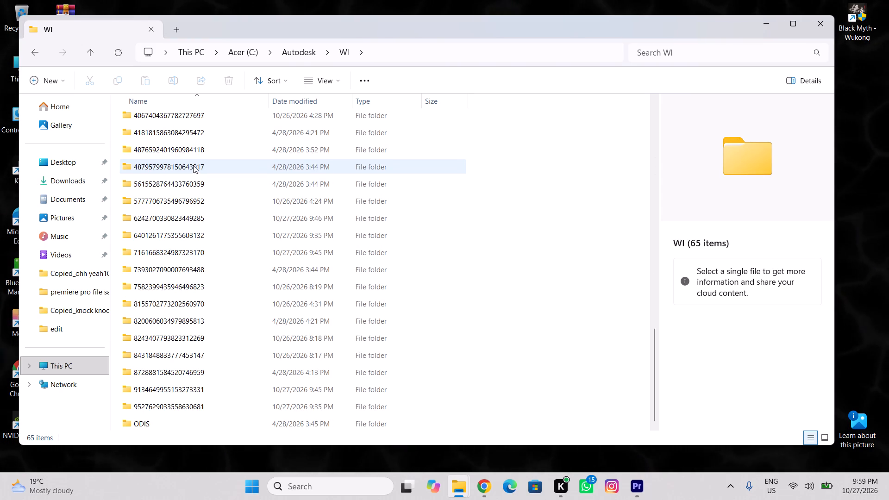
pyautogui.scroll(-2, 193, 165)
pyautogui.click(30, 61)
pyautogui.click(30, 60)
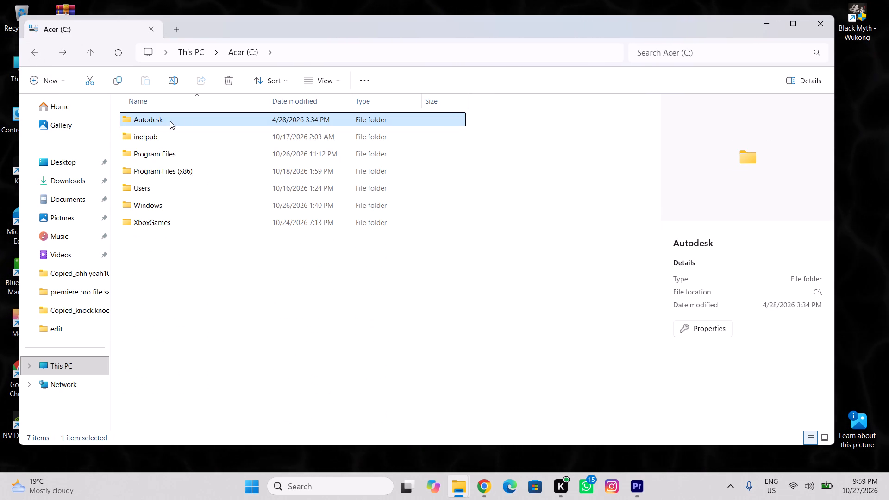
pyautogui.click(295, 148)
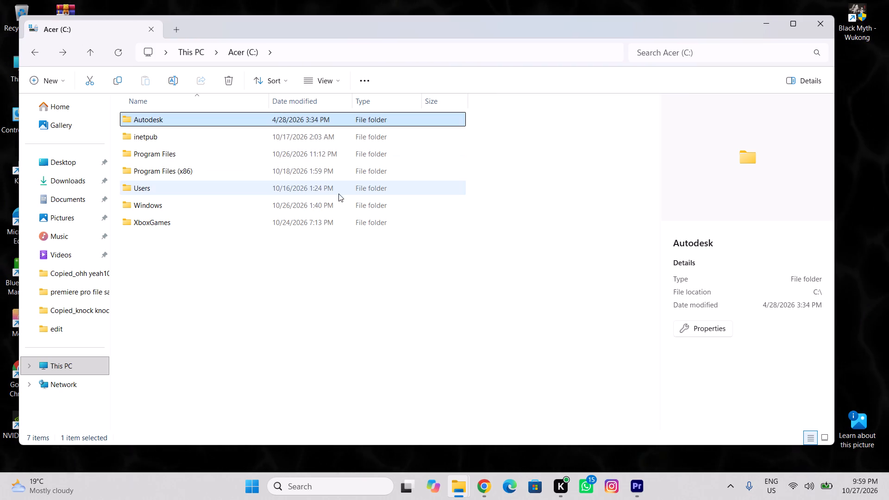
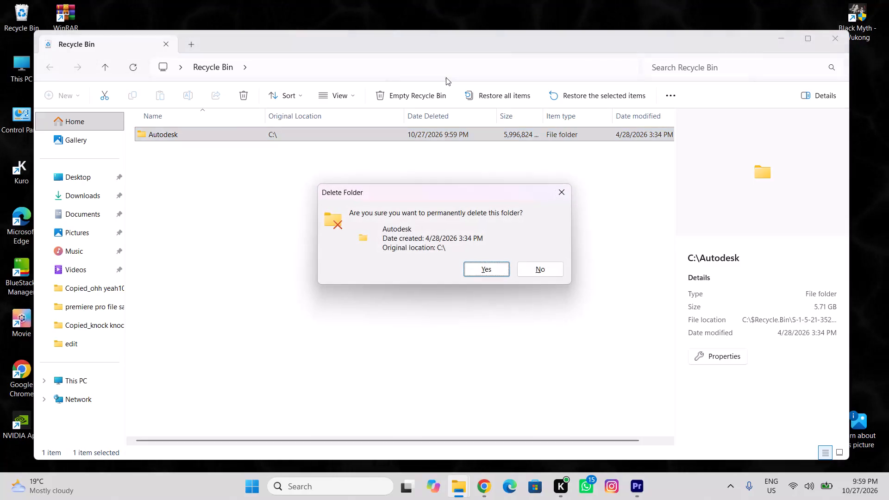
# Permanently delete the Autodesk folder from the Recycle Bin.
pyautogui.press('Return')
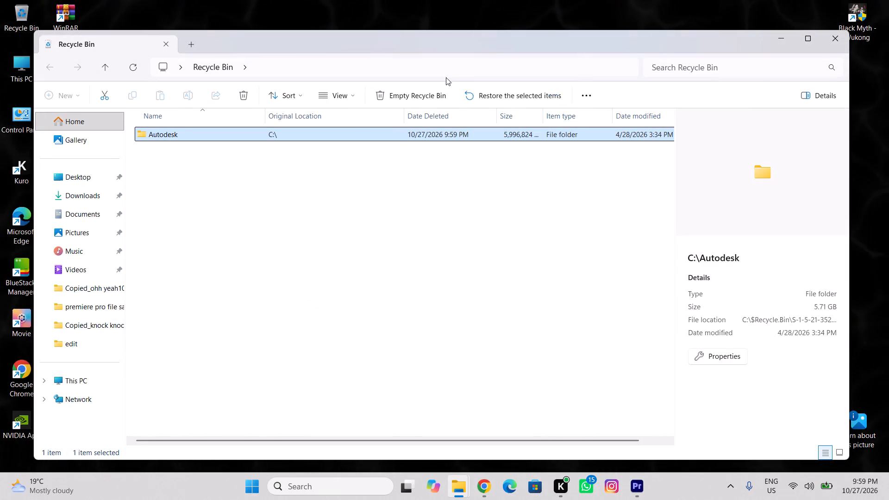
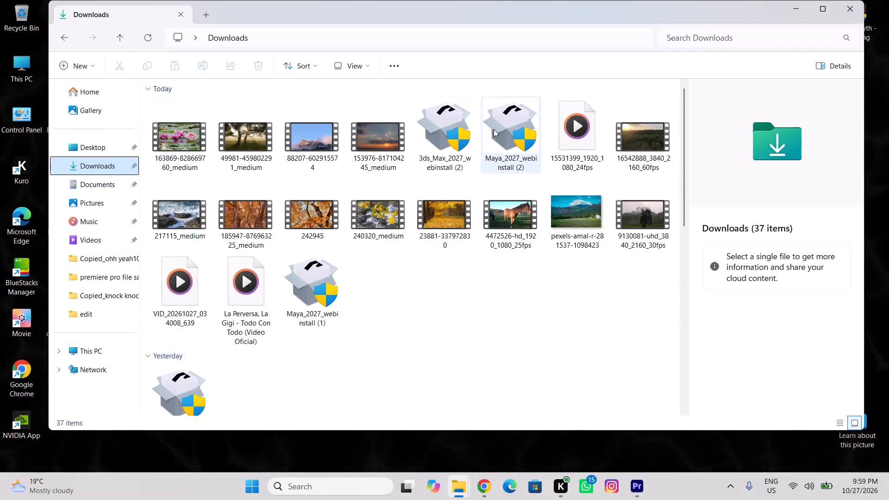
# Bring up the available file actions for the Maya_2027_webinstall (2) installer in the Downloads folder.
pyautogui.rightClick(516, 138)
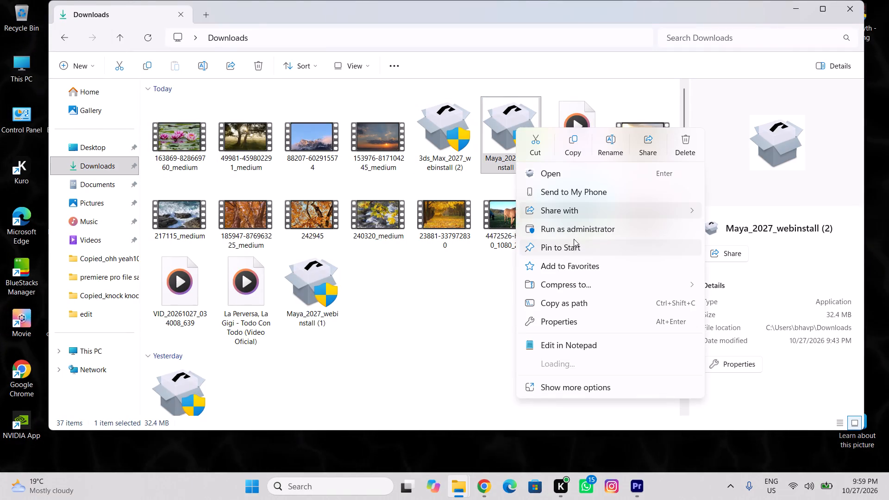
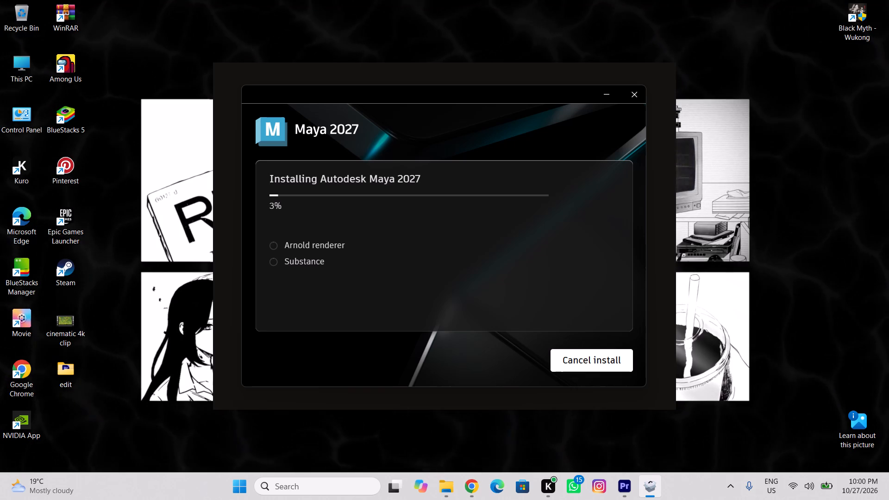
pyautogui.click(625, 492)
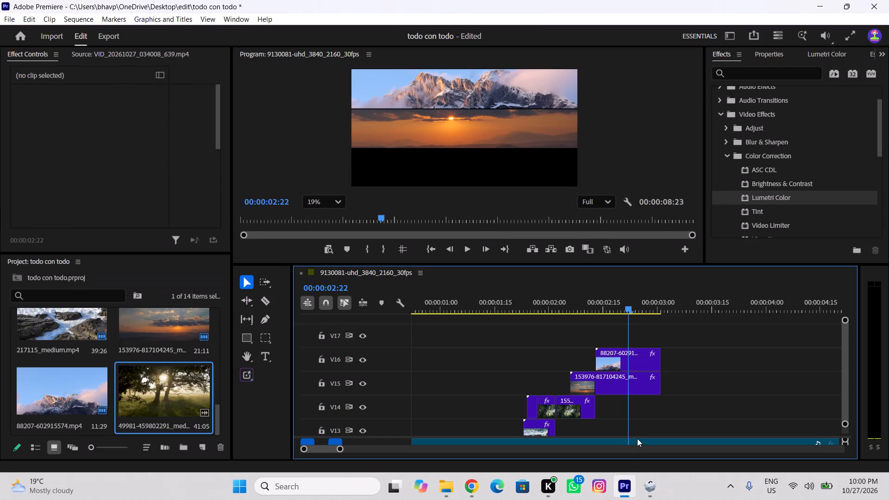
pyautogui.click(465, 491)
pyautogui.click(830, 37)
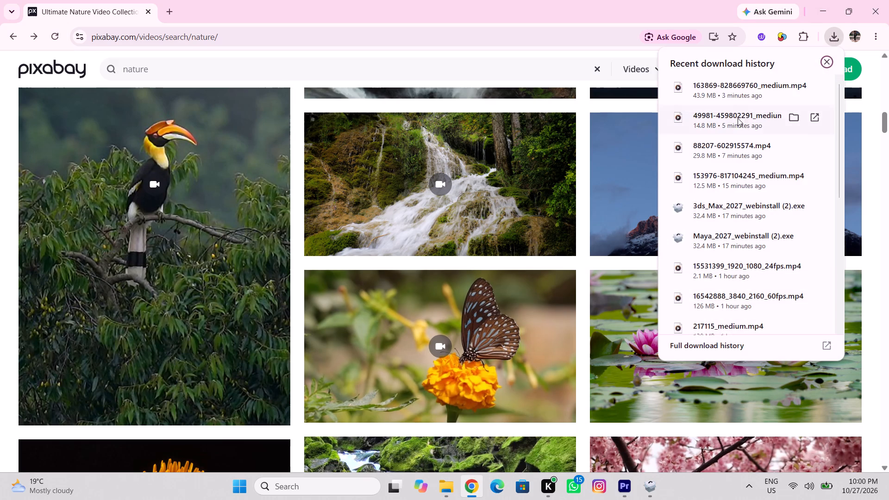
pyautogui.moveTo(723, 97); pyautogui.dragTo(628, 499)
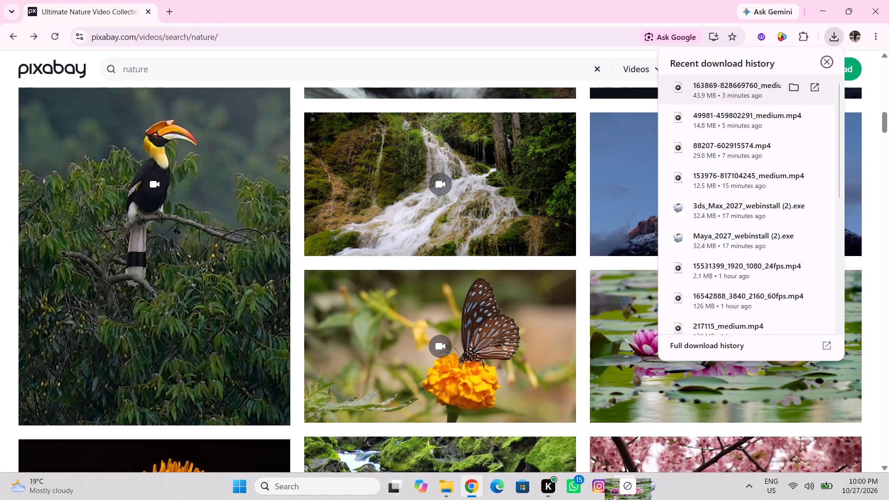
pyautogui.moveTo(628, 499); pyautogui.dragTo(208, 396)
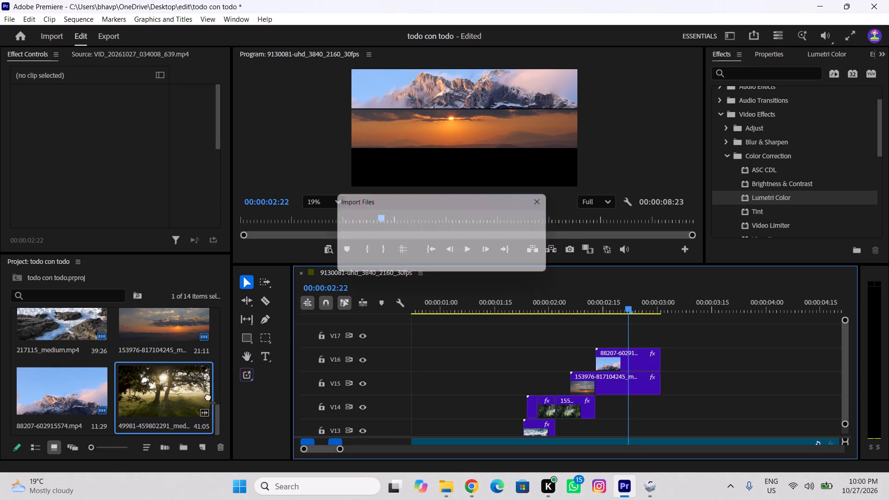
# Place the imported water-lily clip on track V17, starting at 00:00:02:22.
pyautogui.moveTo(31, 421); pyautogui.dragTo(627, 315)
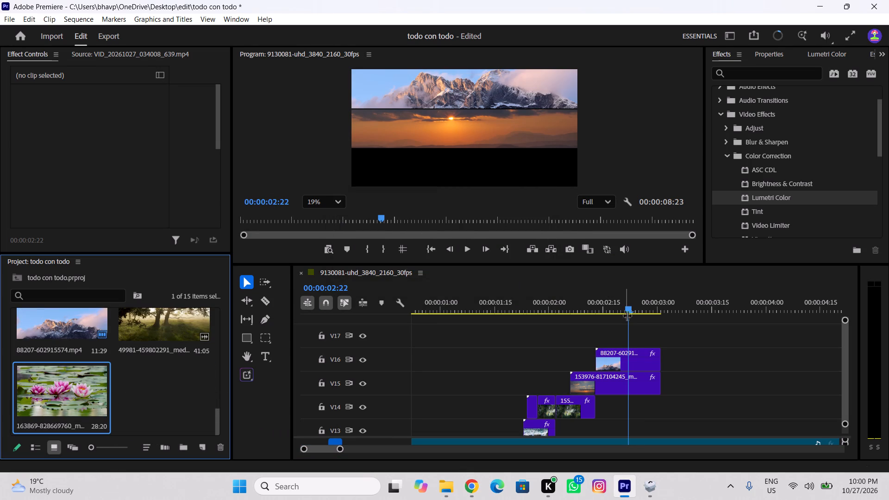
pyautogui.moveTo(627, 315); pyautogui.dragTo(634, 338)
pyautogui.moveTo(75, 397); pyautogui.dragTo(590, 296)
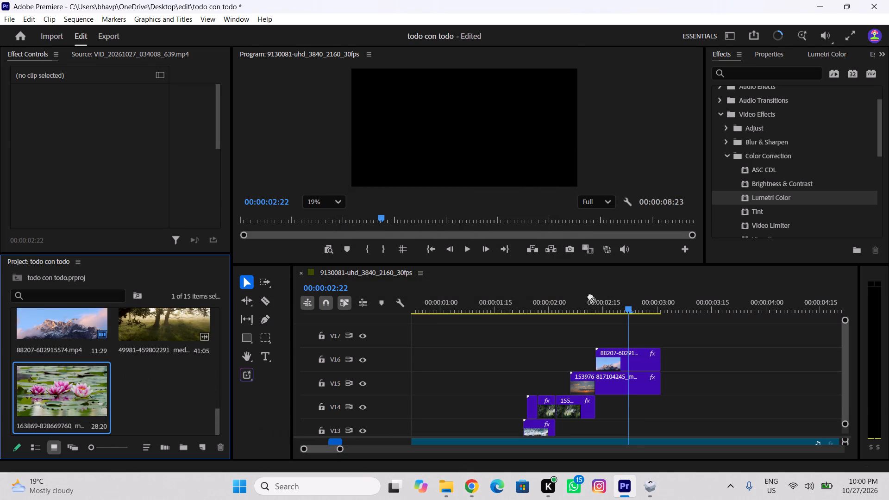
pyautogui.moveTo(590, 296); pyautogui.dragTo(632, 345)
# Cut the water-lily clip on V17 at 00:00:03:01 and delete the remainder after the cut.
pyautogui.click(664, 304)
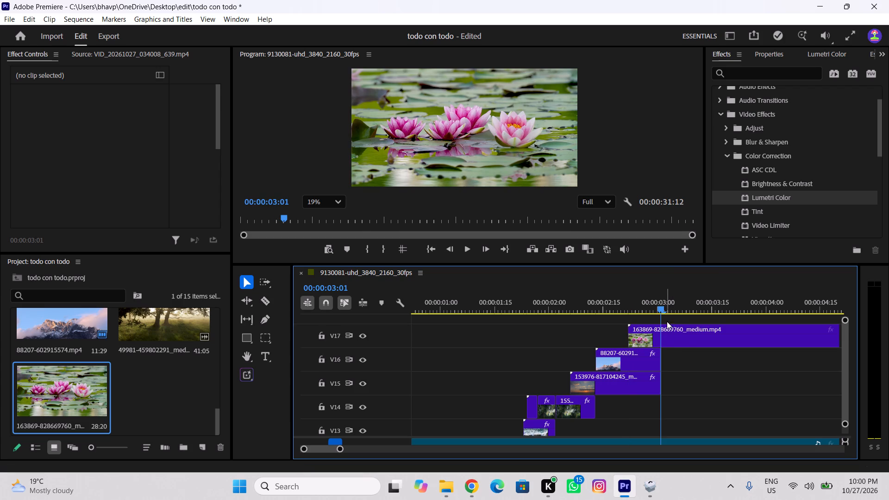
pyautogui.press('c')
pyautogui.click(664, 336)
pyautogui.press('v')
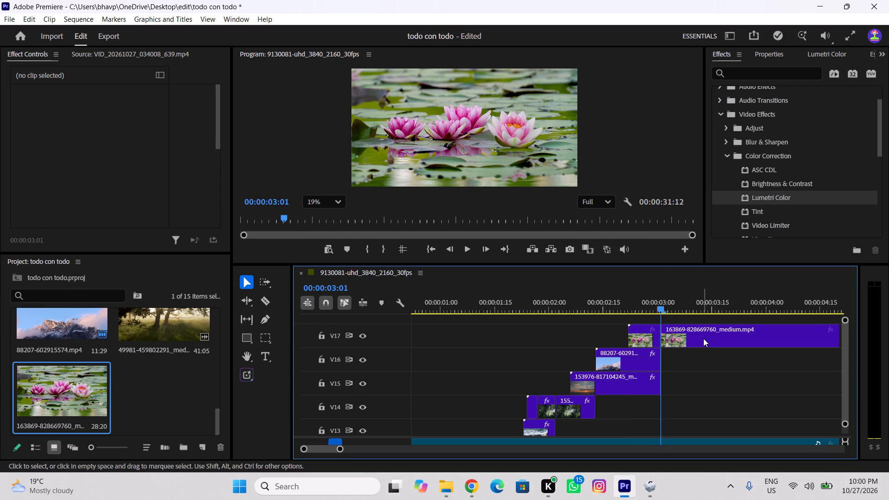
pyautogui.click(703, 338)
pyautogui.press('Delete')
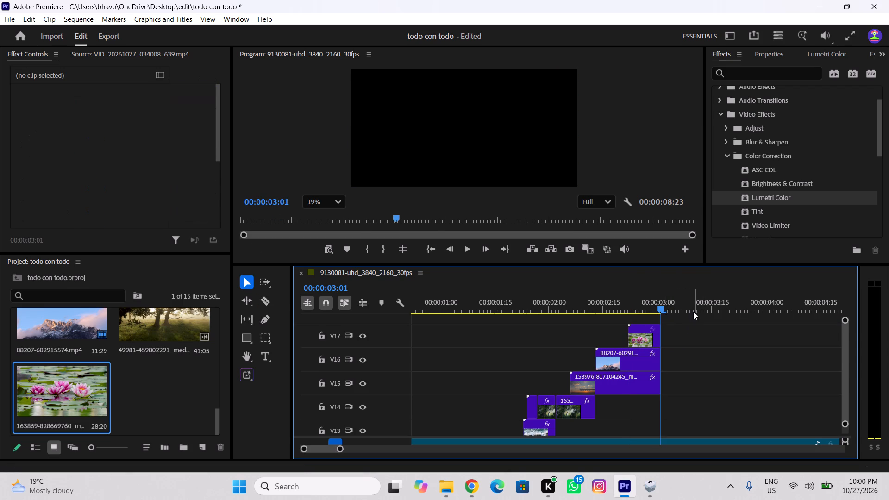
# Make the V17 water-lily clip semi-transparent and move it down to vertical position 1249 to fill the frame's bottom strip.
pyautogui.moveTo(672, 308); pyautogui.dragTo(635, 317)
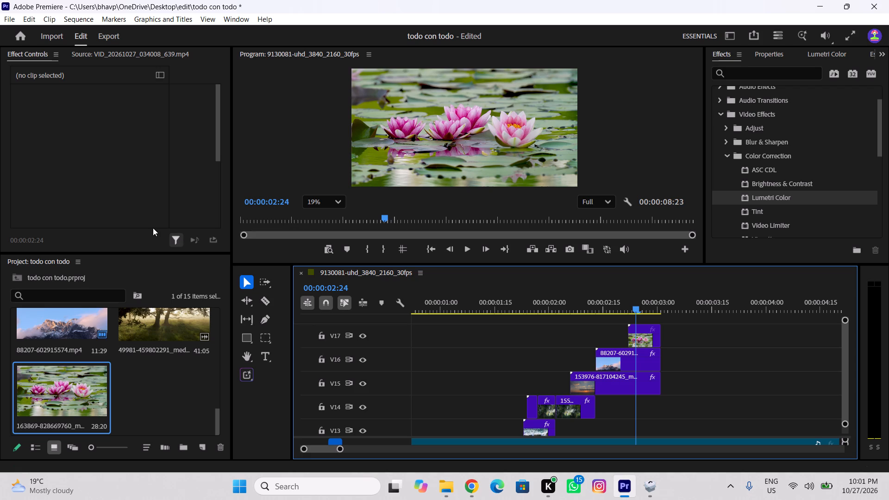
pyautogui.click(646, 337)
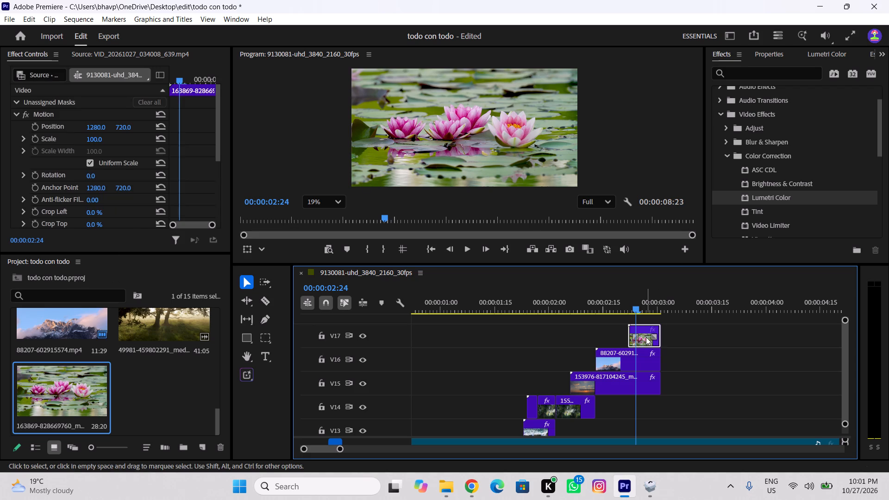
pyautogui.scroll(-2, 98, 171)
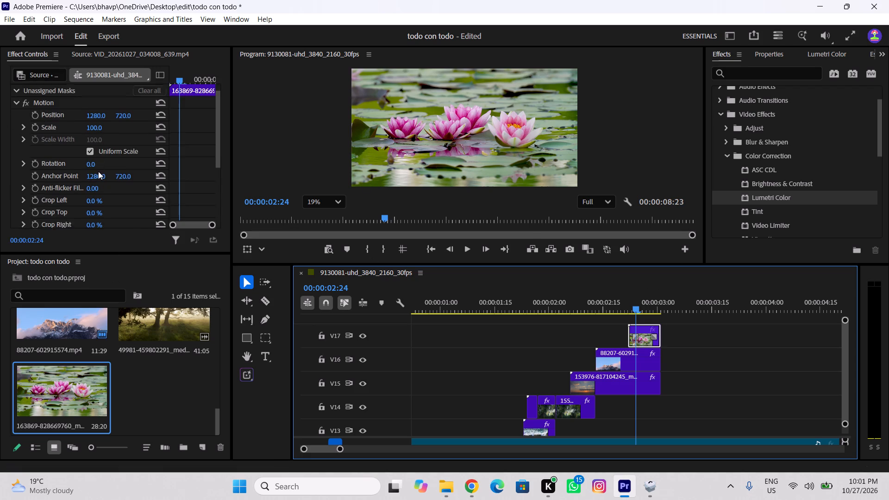
pyautogui.scroll(-5, 98, 171)
pyautogui.moveTo(95, 193); pyautogui.dragTo(84, 197)
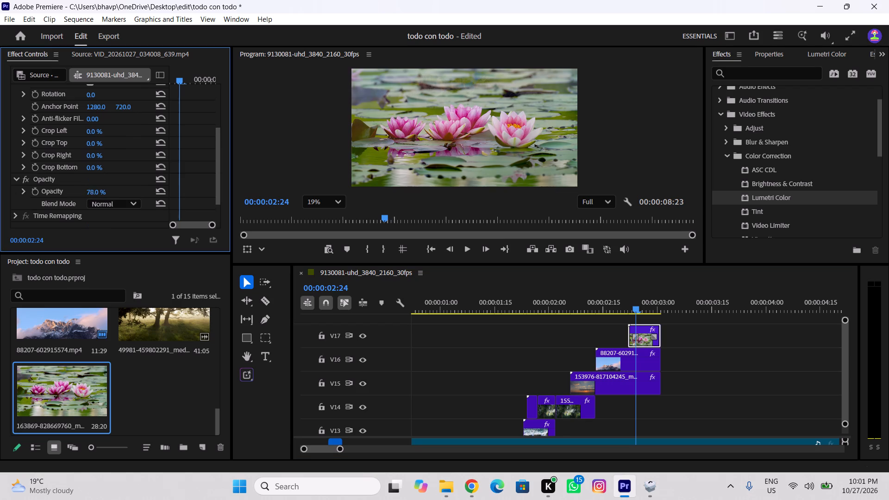
pyautogui.moveTo(84, 197); pyautogui.dragTo(58, 204)
pyautogui.scroll(12, 113, 169)
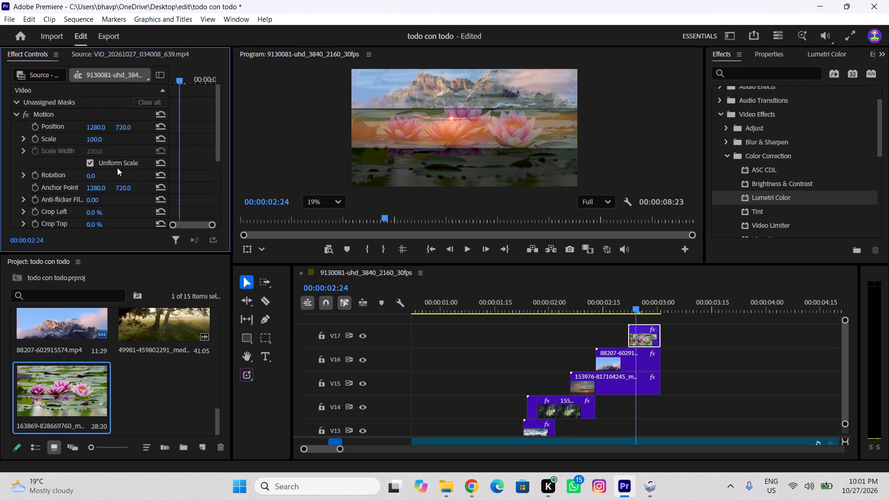
pyautogui.moveTo(119, 125); pyautogui.dragTo(412, 144)
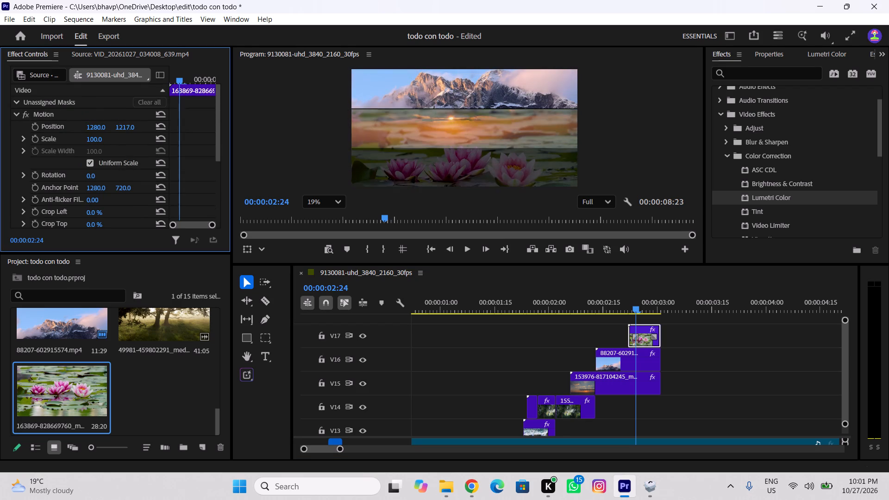
pyautogui.moveTo(412, 144); pyautogui.dragTo(419, 147)
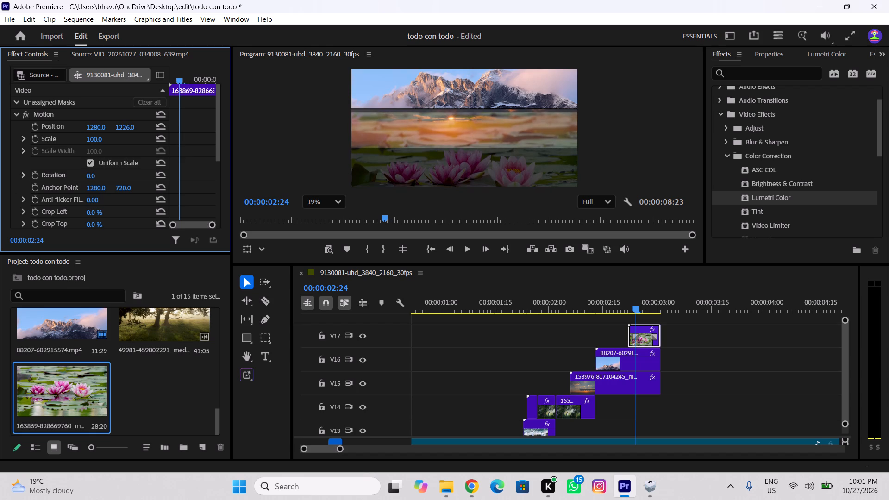
pyautogui.moveTo(419, 147); pyautogui.dragTo(432, 148)
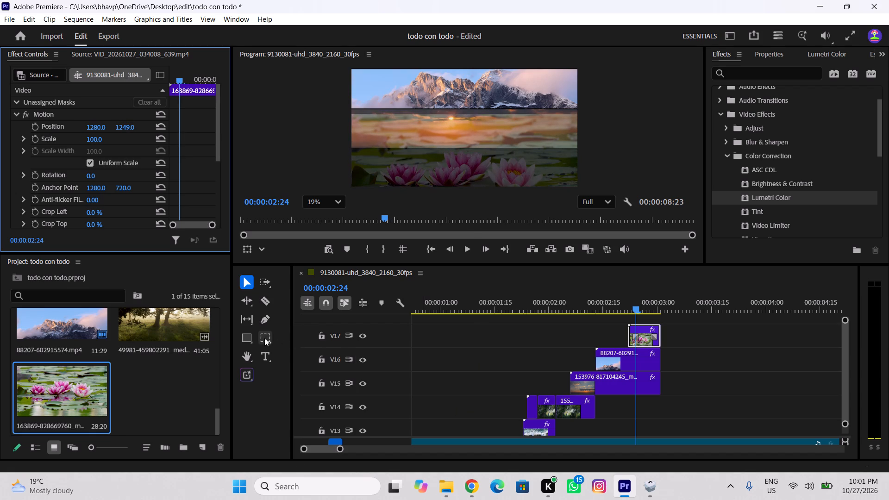
# Draw a rectangle mask over the frame's bottom strip on the water-lily clip and assign it to the clip's opacity.
pyautogui.click(260, 338)
pyautogui.scroll(5, 352, 150)
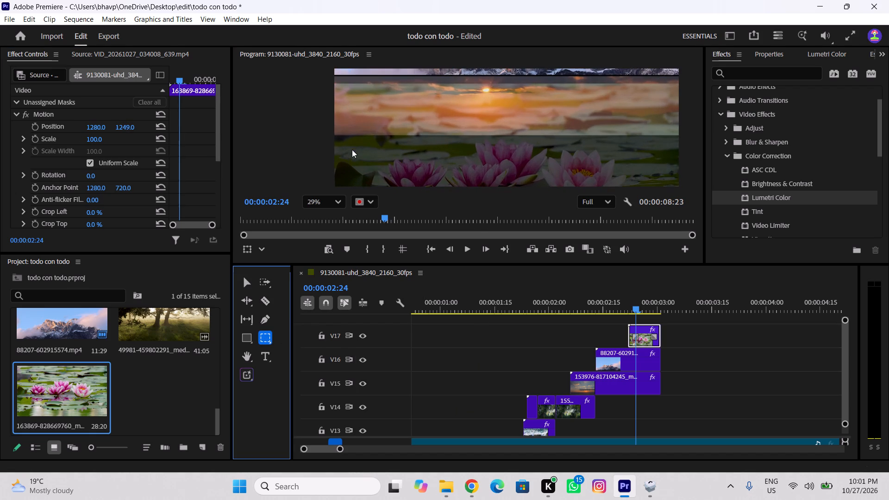
pyautogui.scroll(-5, 336, 137)
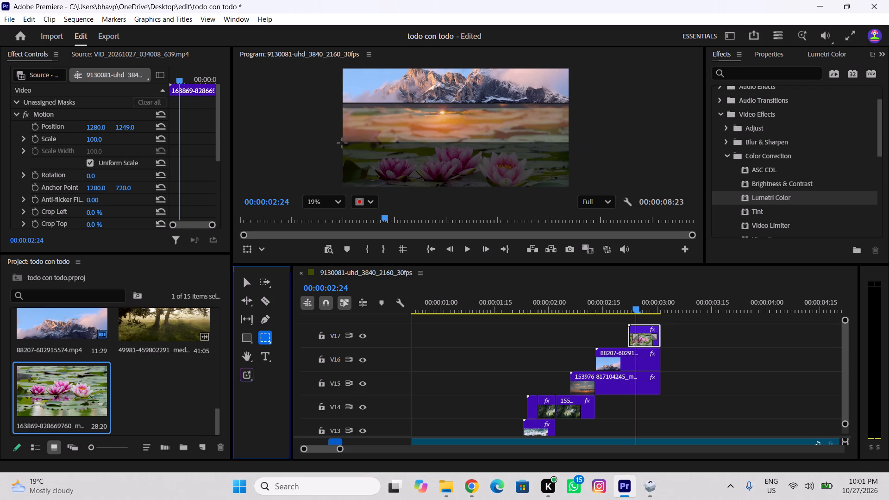
pyautogui.moveTo(342, 143); pyautogui.dragTo(568, 187)
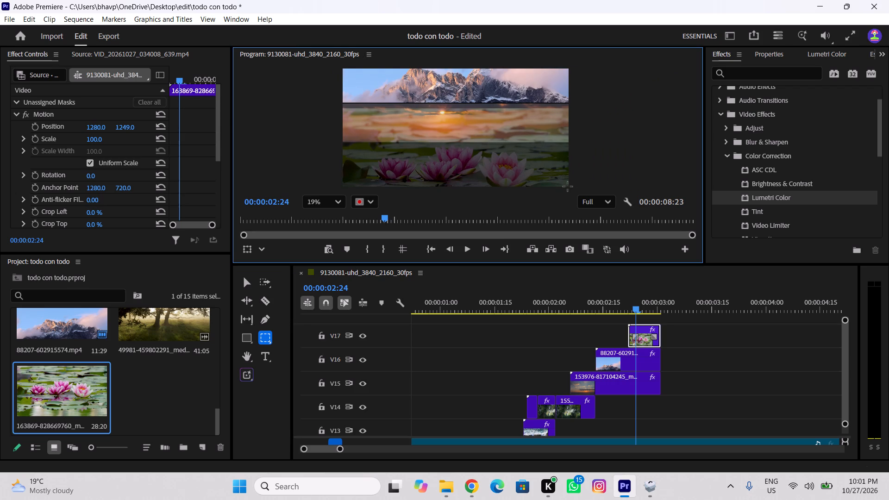
pyautogui.moveTo(568, 187); pyautogui.dragTo(570, 187)
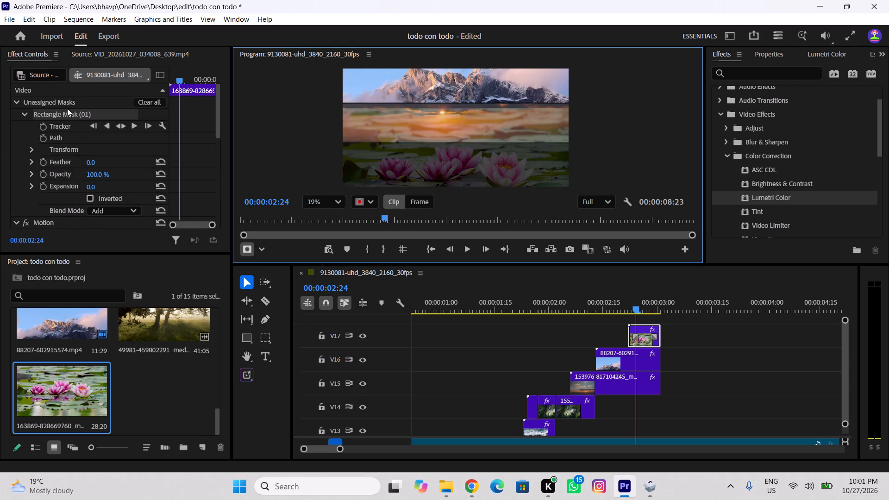
pyautogui.rightClick(79, 113)
pyautogui.click(116, 126)
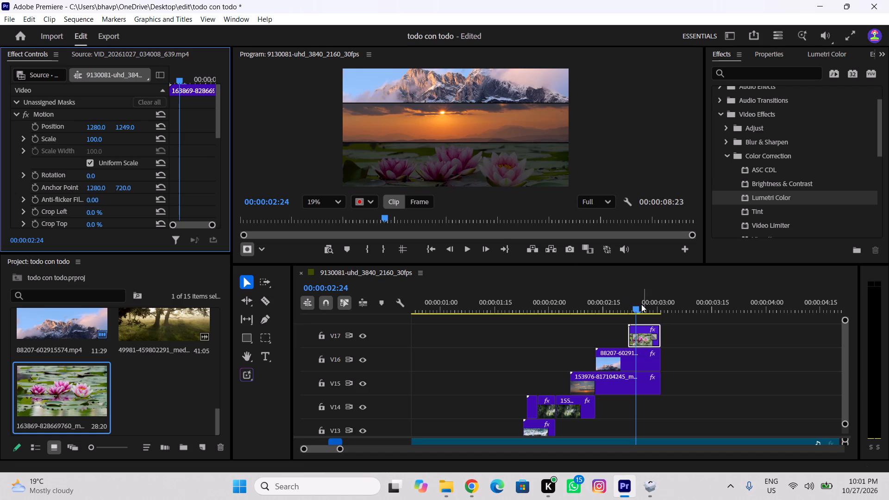
# Restore the V17 water-lily clip's opacity to 100%.
pyautogui.moveTo(641, 304); pyautogui.dragTo(635, 306)
pyautogui.scroll(-10, 148, 207)
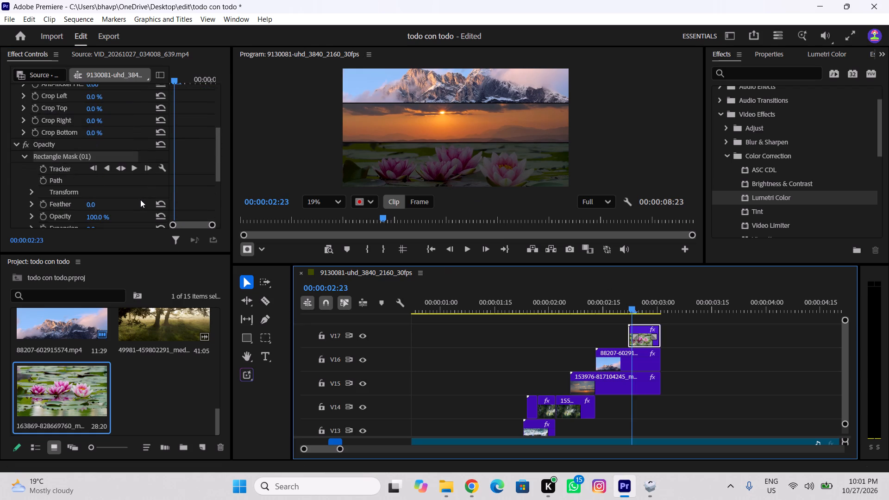
pyautogui.scroll(-6, 140, 200)
pyautogui.moveTo(92, 199); pyautogui.dragTo(278, 178)
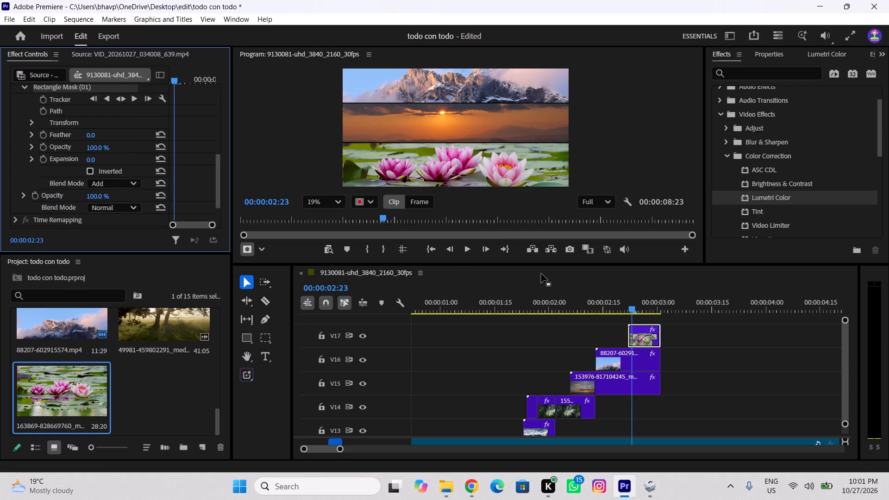
# Play and scrub the montage from about 00:00:01:28 to 00:00:03:05 to check how the three horizontal strips appear in sequence.
pyautogui.moveTo(635, 287); pyautogui.dragTo(582, 298)
pyautogui.moveTo(587, 300); pyautogui.dragTo(543, 312)
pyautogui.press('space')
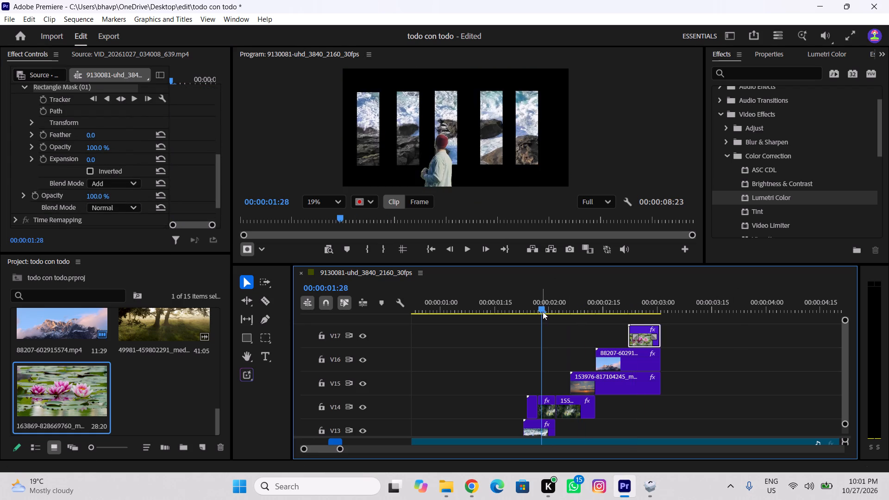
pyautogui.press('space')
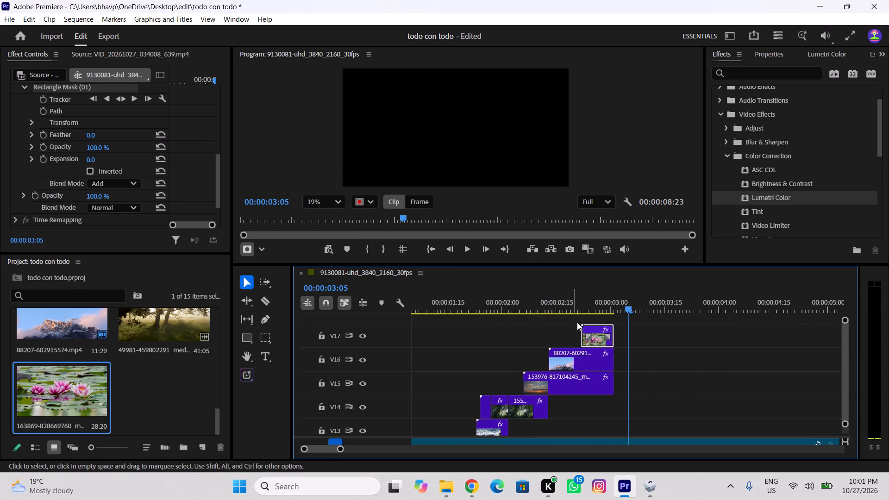
pyautogui.moveTo(579, 312); pyautogui.dragTo(496, 327)
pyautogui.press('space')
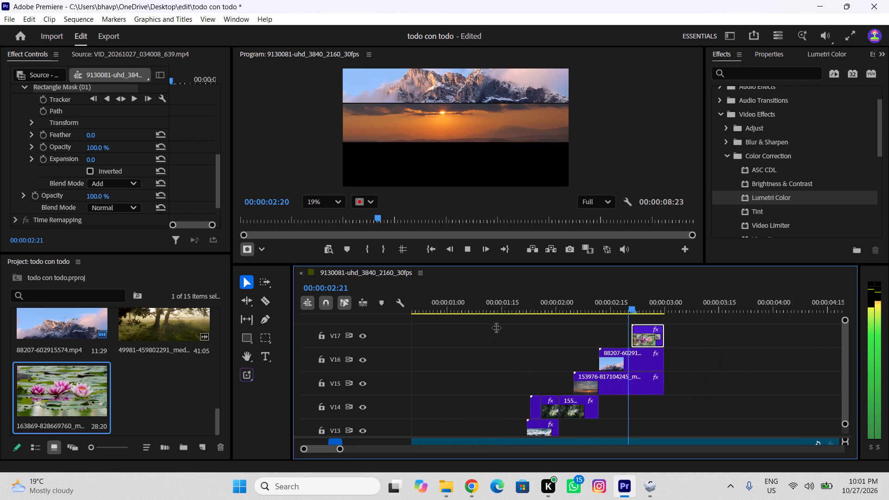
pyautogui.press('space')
pyautogui.moveTo(579, 317); pyautogui.dragTo(549, 327)
pyautogui.moveTo(579, 312); pyautogui.dragTo(589, 329)
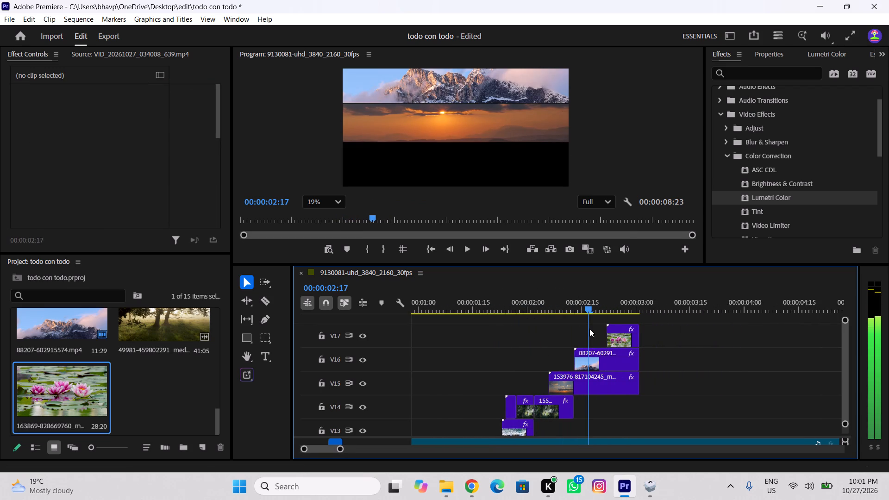
pyautogui.moveTo(589, 329); pyautogui.dragTo(587, 329)
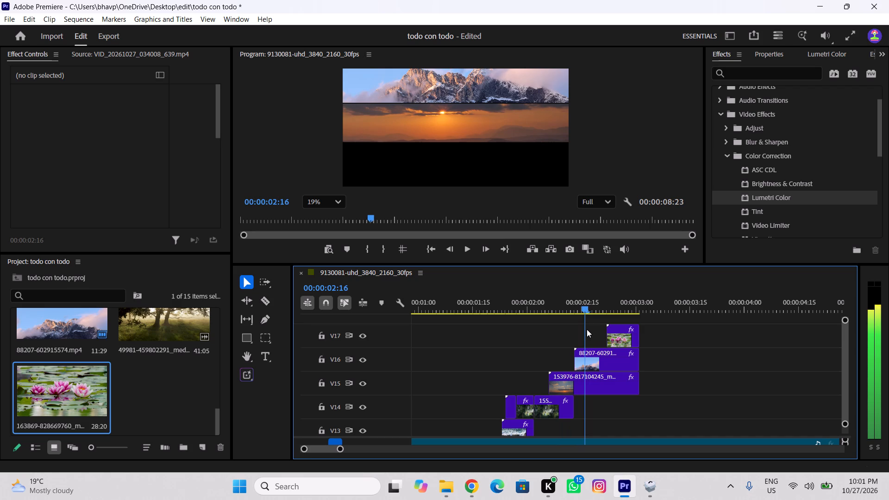
pyautogui.moveTo(587, 329); pyautogui.dragTo(576, 335)
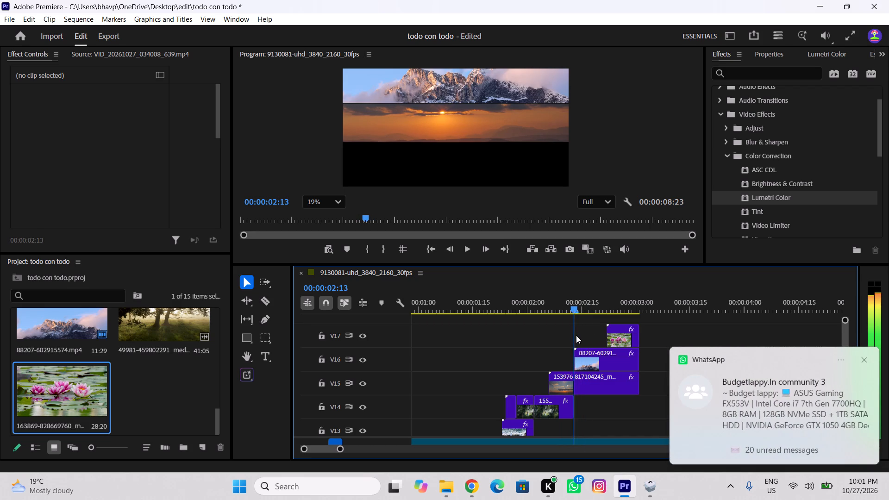
pyautogui.moveTo(576, 335); pyautogui.dragTo(614, 340)
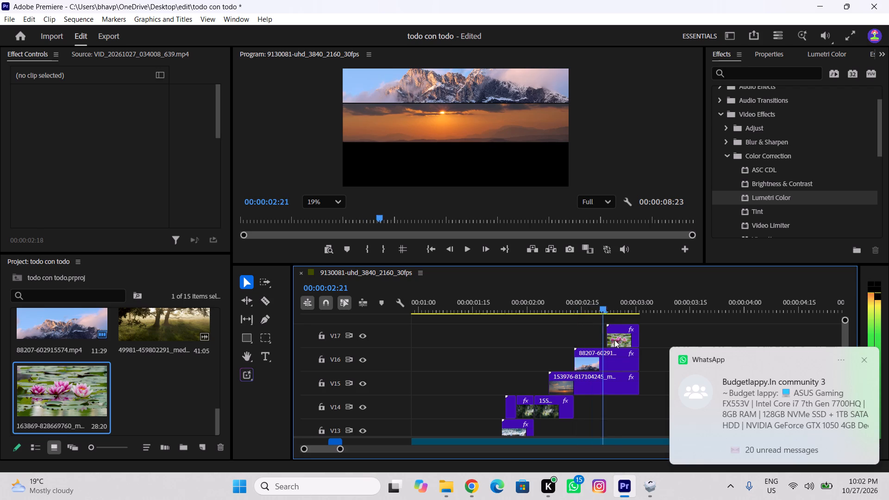
pyautogui.moveTo(614, 340); pyautogui.dragTo(594, 344)
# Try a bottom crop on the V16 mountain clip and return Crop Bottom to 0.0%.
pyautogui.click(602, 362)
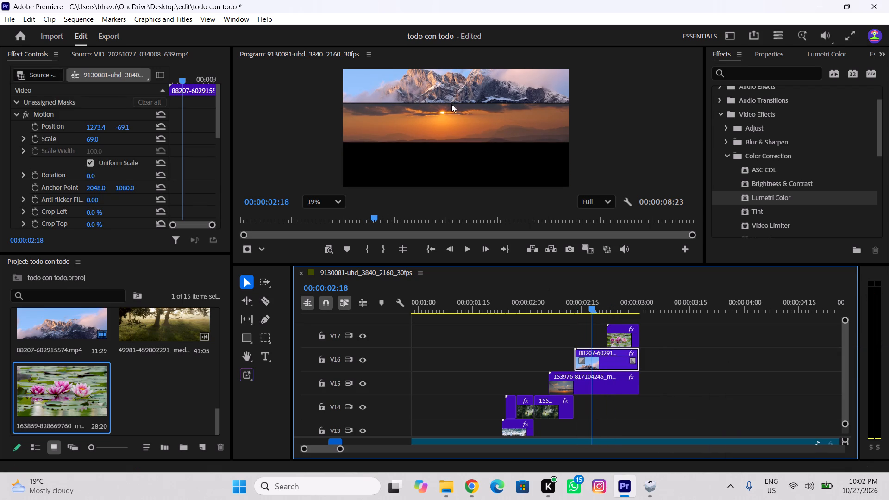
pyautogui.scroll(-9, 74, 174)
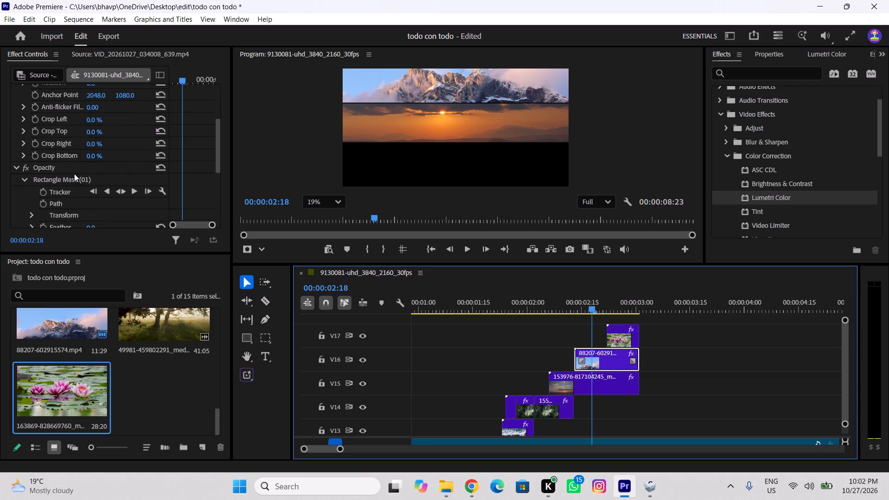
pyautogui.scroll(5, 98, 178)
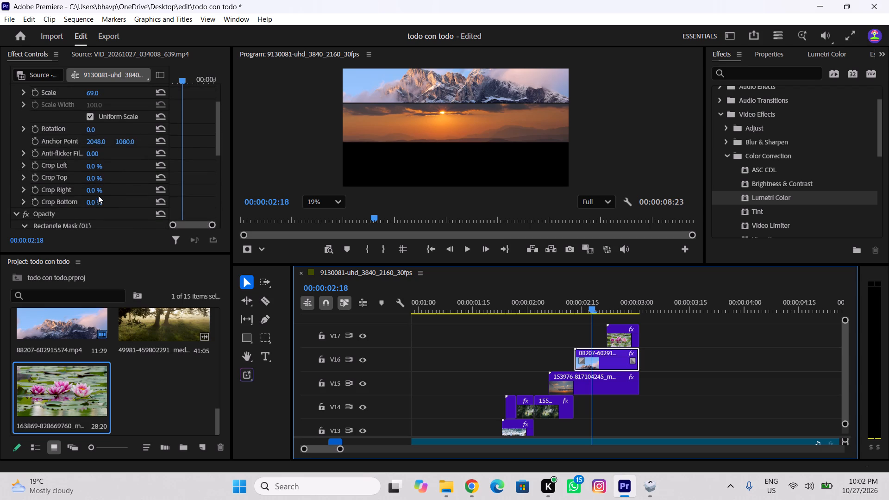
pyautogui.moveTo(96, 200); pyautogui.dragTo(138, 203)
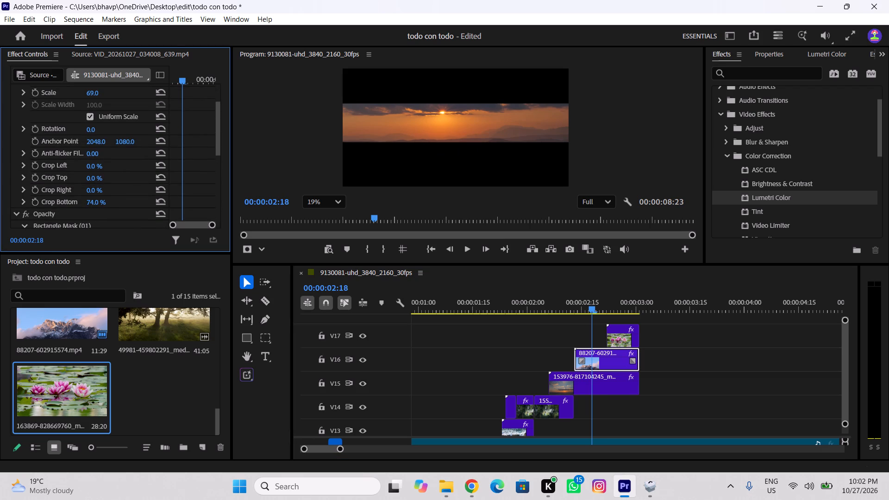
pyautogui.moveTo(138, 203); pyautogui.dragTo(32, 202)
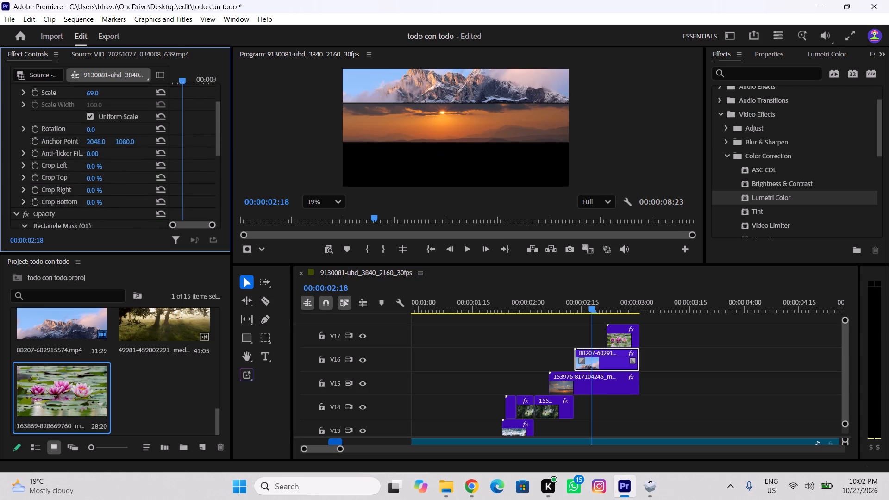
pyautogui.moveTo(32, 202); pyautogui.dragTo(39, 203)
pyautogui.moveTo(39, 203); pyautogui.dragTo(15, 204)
# Play back the three-strip section, and the sequence from its start to 00:00:02:28, to check how the strips appear.
pyautogui.moveTo(589, 302); pyautogui.dragTo(533, 315)
pyautogui.press('space')
pyautogui.press('space')
pyautogui.moveTo(610, 311); pyautogui.dragTo(603, 310)
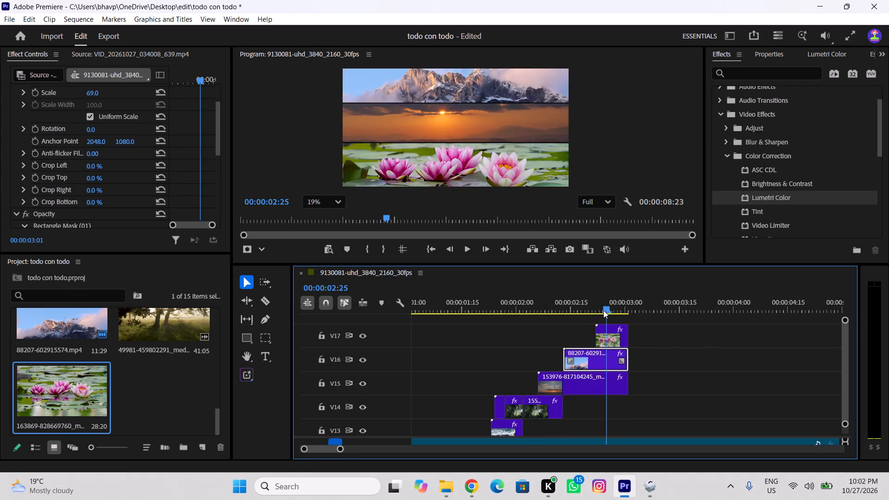
pyautogui.moveTo(603, 310); pyautogui.dragTo(507, 312)
pyautogui.press('space')
pyautogui.press('space')
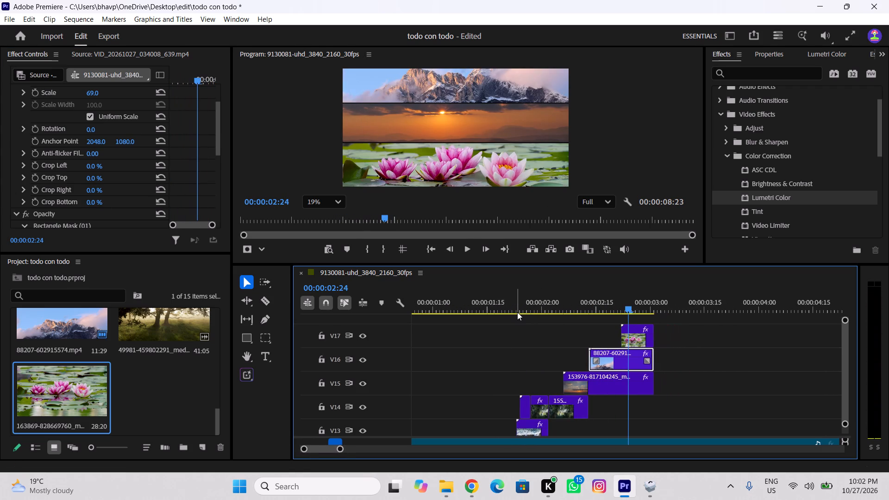
pyautogui.moveTo(630, 305); pyautogui.dragTo(384, 344)
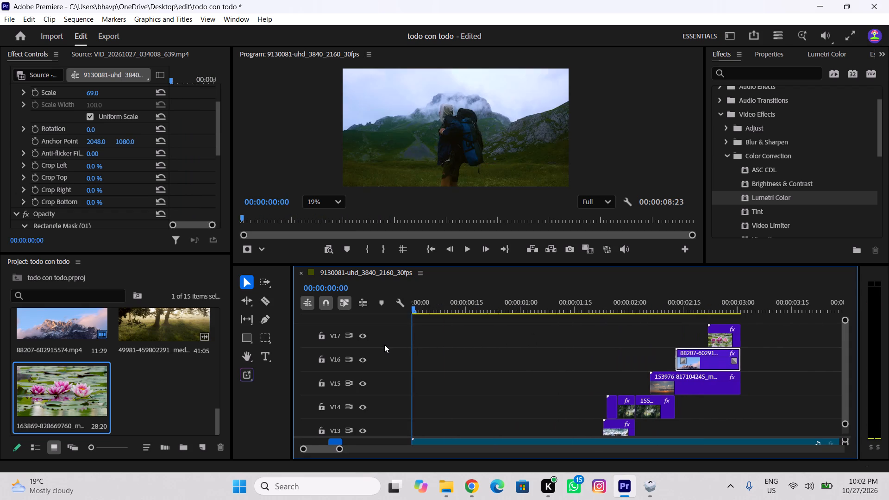
pyautogui.press('space')
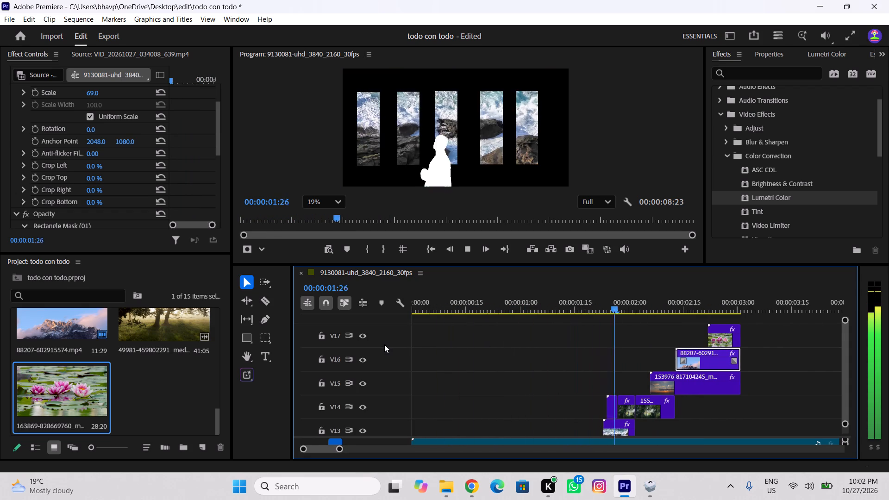
pyautogui.press('space')
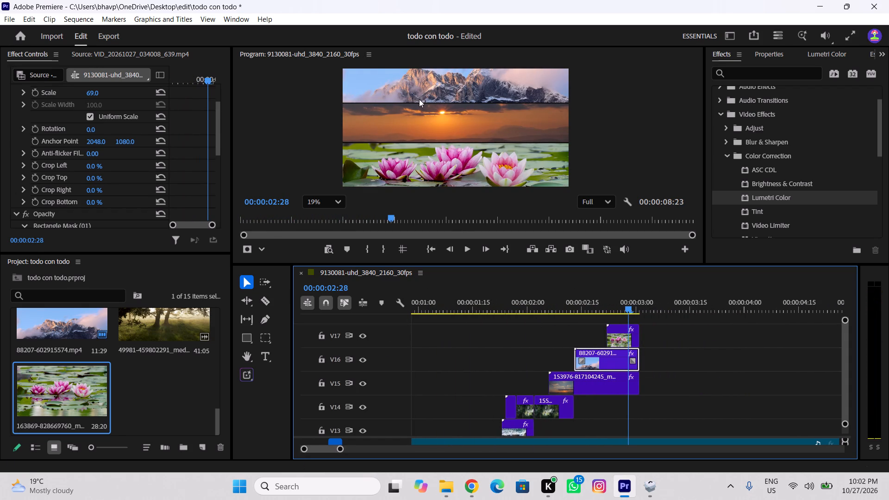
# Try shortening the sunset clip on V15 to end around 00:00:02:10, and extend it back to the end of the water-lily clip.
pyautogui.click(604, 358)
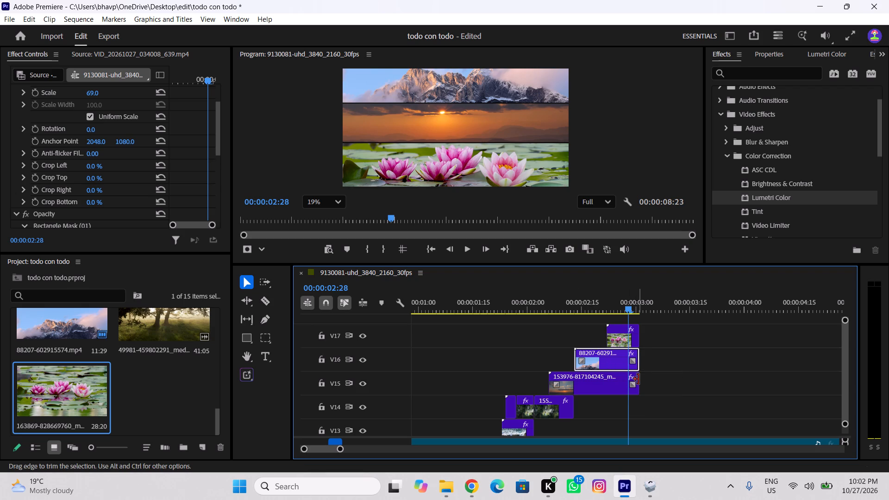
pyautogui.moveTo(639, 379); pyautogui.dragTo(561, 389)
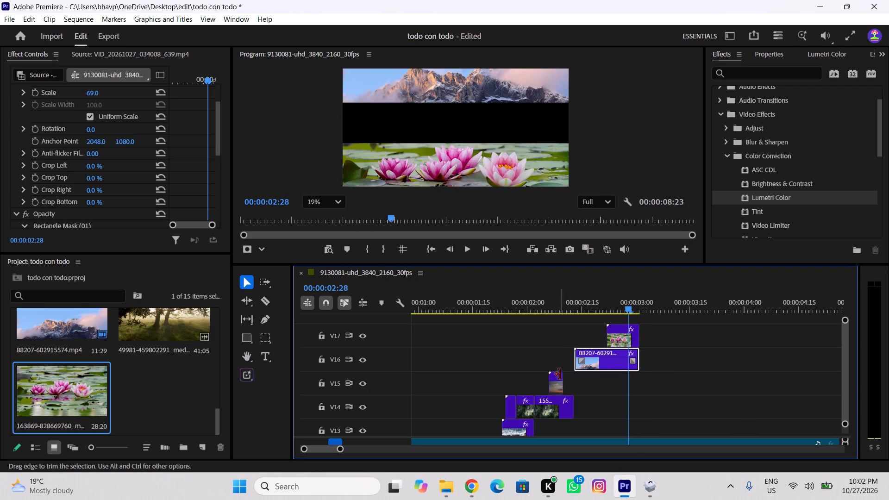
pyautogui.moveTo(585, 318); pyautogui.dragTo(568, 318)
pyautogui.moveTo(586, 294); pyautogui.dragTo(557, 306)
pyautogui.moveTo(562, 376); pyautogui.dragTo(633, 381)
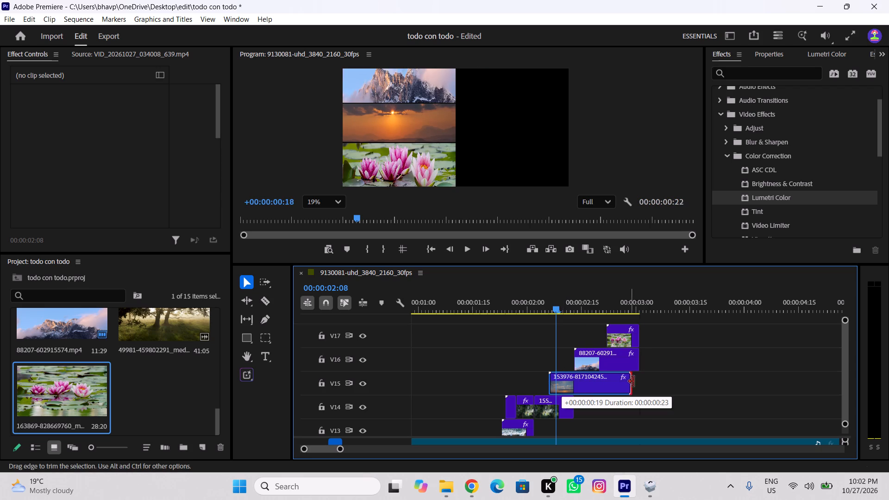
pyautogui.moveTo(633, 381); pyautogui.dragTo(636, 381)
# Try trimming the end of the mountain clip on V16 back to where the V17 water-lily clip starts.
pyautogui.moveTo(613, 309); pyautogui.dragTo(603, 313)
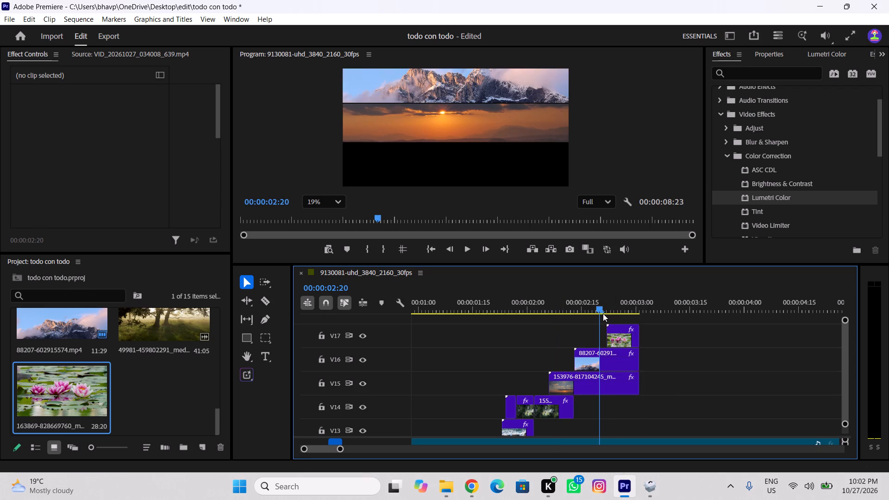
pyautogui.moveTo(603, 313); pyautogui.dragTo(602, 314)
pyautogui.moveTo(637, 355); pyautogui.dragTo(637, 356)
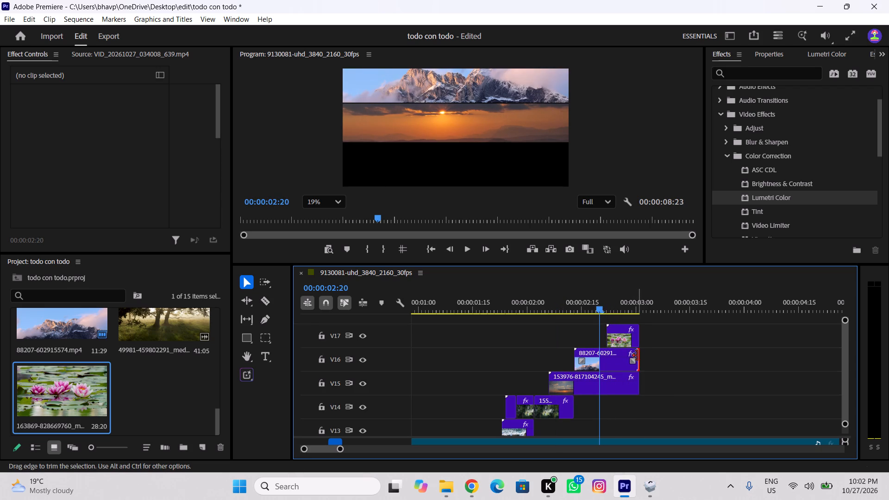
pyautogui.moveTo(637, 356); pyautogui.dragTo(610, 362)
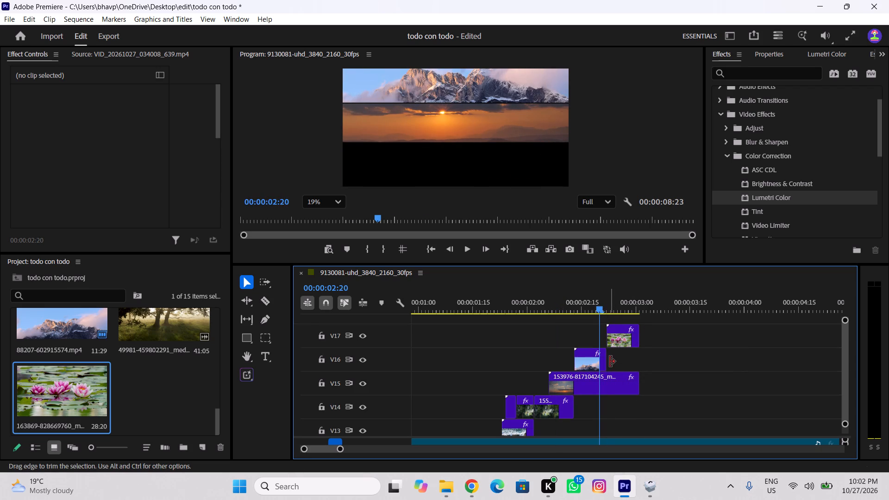
# Play back the sequence from about 00:00:01:21 to just past 00:00:03:00 to check how the strips follow one another.
pyautogui.moveTo(599, 306); pyautogui.dragTo(617, 313)
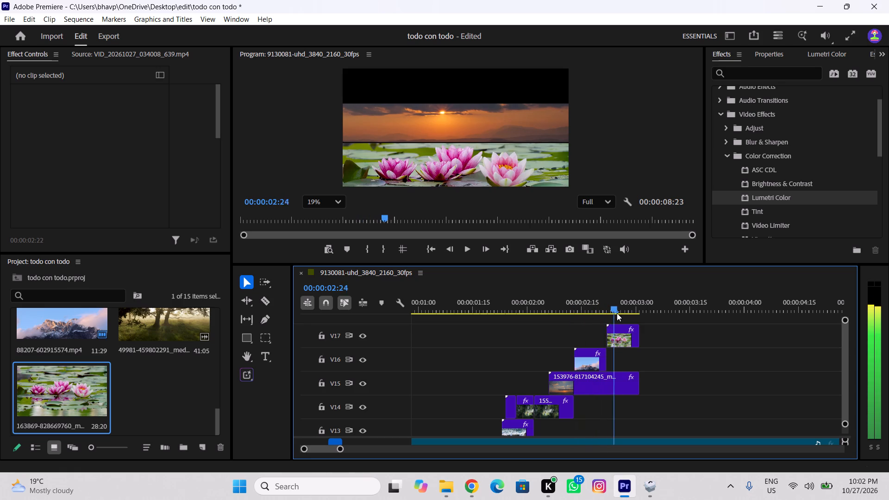
pyautogui.moveTo(617, 313); pyautogui.dragTo(564, 341)
pyautogui.press('space')
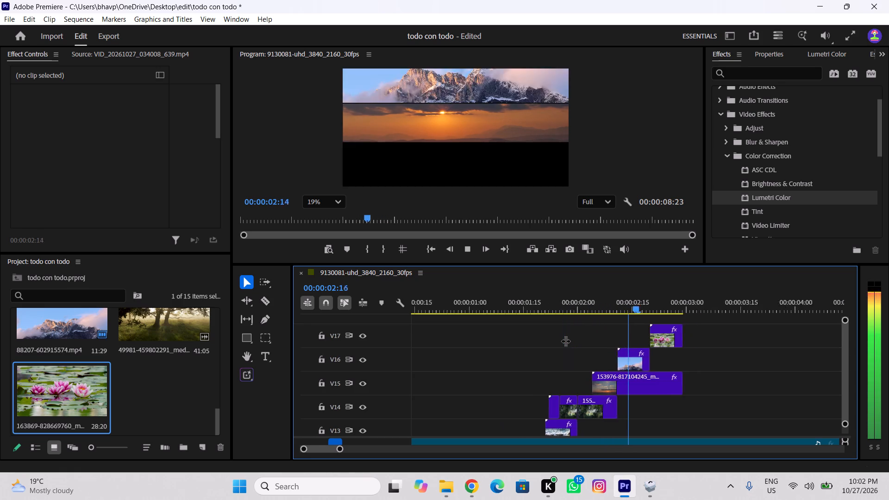
pyautogui.press('space')
pyautogui.click(585, 315)
pyautogui.moveTo(583, 310); pyautogui.dragTo(493, 322)
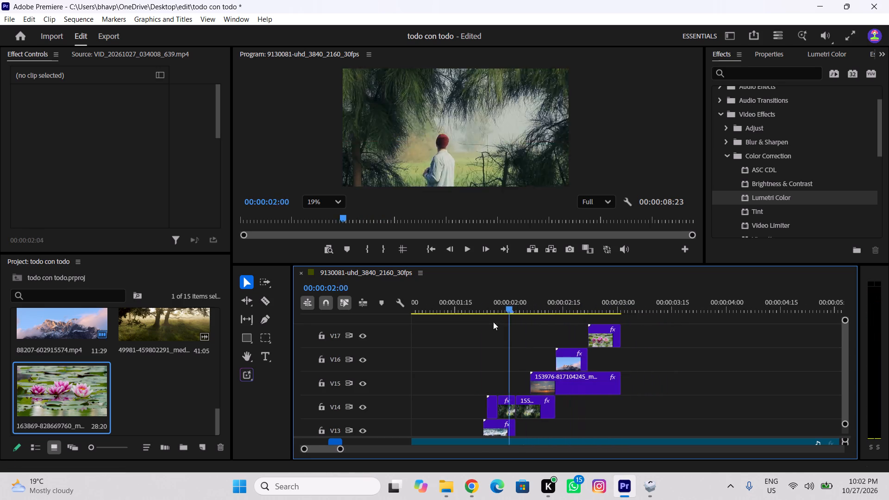
pyautogui.moveTo(493, 322); pyautogui.dragTo(483, 324)
pyautogui.press('space')
pyautogui.press('space')
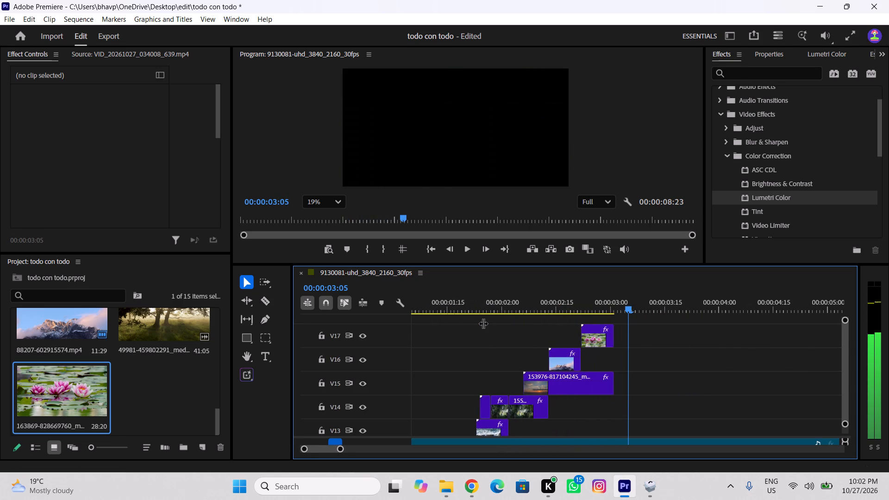
pyautogui.moveTo(546, 295); pyautogui.dragTo(469, 334)
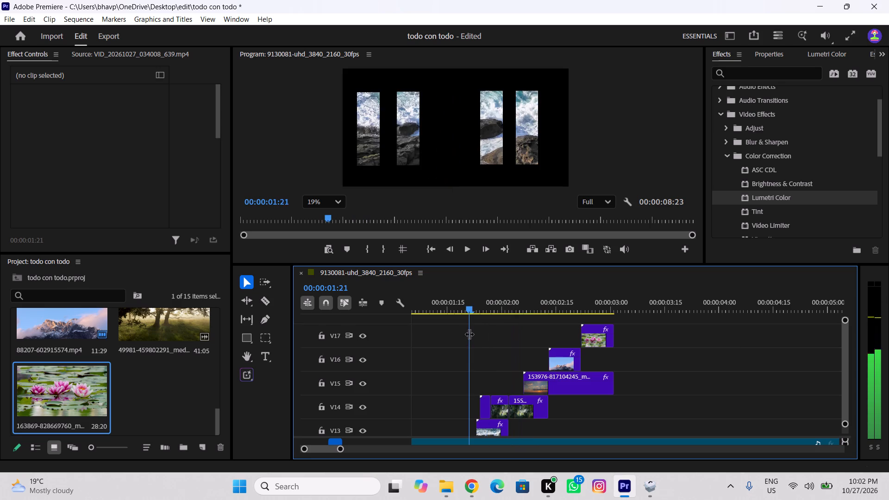
pyautogui.press('space')
pyautogui.press('space')
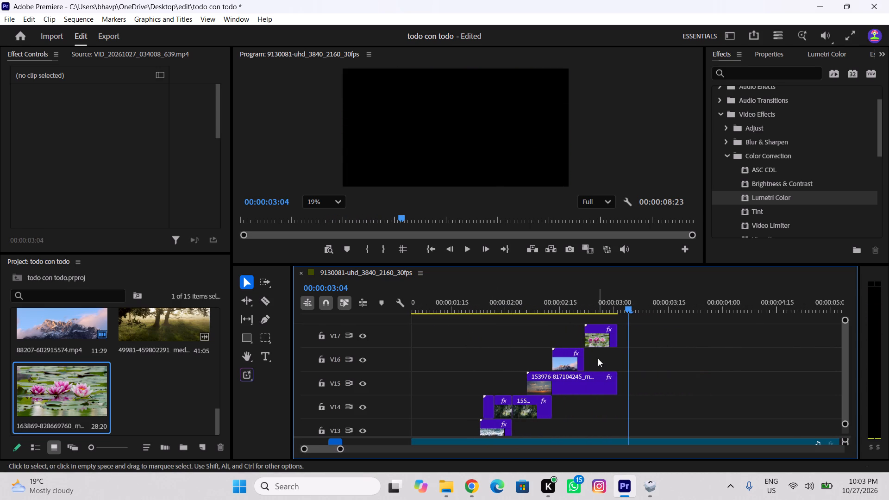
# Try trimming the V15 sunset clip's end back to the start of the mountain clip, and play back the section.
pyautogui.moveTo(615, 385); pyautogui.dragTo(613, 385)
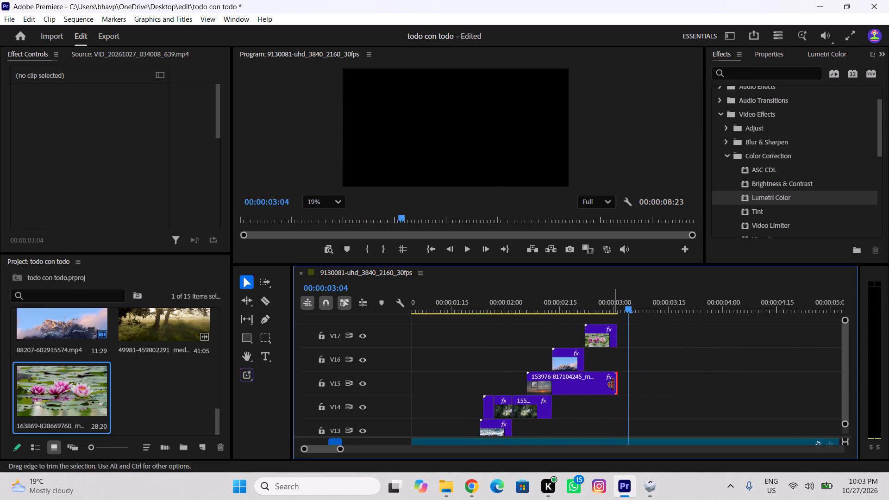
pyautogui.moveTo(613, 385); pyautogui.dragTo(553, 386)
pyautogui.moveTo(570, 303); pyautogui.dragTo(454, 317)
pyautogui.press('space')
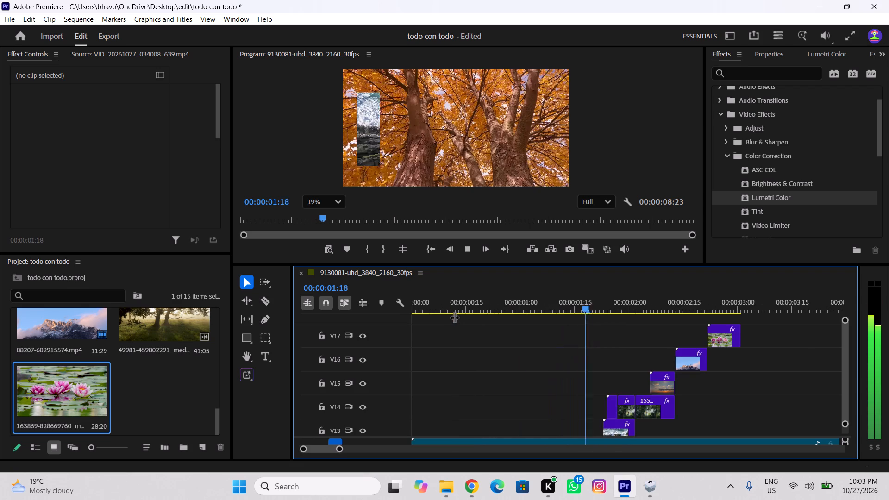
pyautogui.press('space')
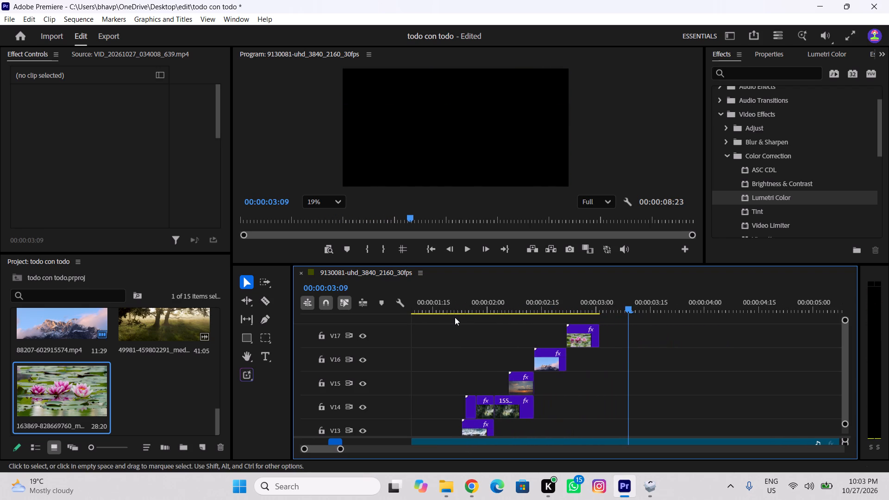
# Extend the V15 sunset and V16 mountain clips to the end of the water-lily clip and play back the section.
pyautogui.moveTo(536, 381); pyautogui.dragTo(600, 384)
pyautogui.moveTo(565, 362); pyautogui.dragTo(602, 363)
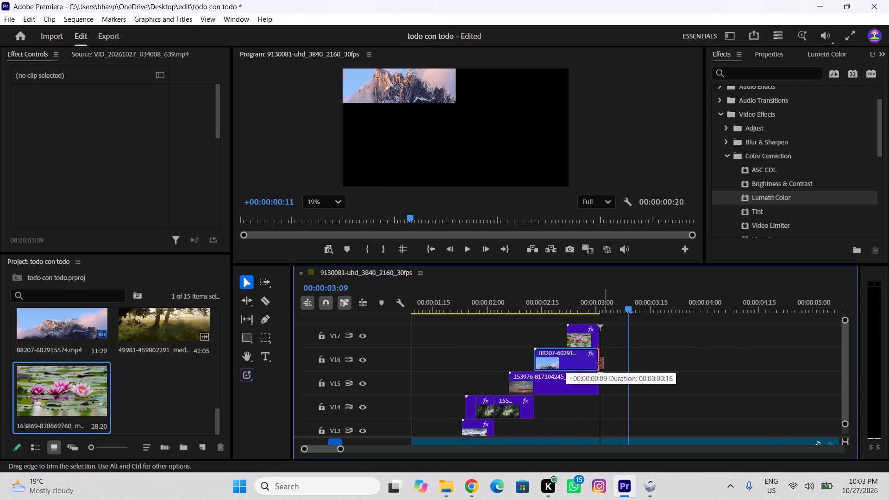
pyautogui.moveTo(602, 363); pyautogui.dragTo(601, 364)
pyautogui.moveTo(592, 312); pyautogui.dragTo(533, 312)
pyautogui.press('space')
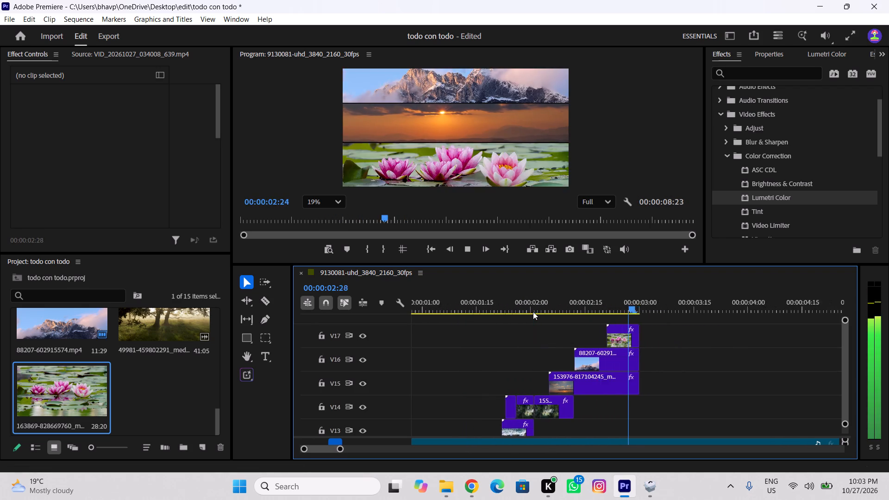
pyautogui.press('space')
# Delete the masked mountain clip from V16.
pyautogui.click(610, 359)
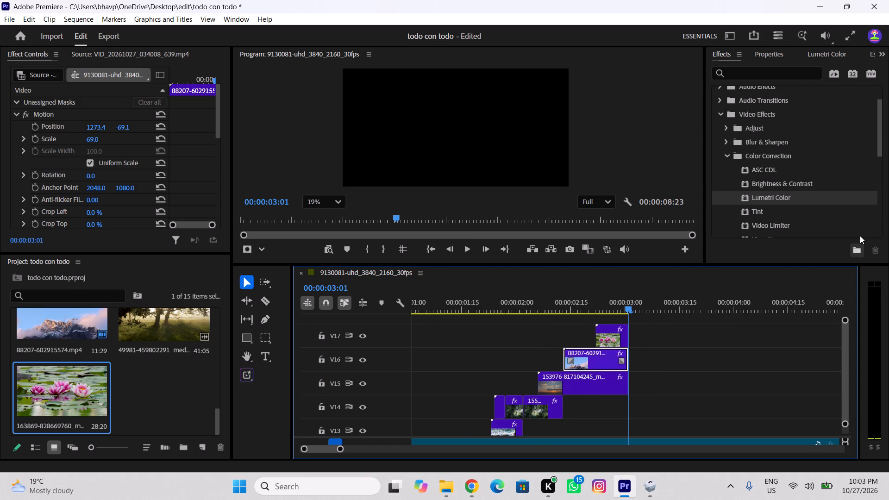
pyautogui.press('Delete')
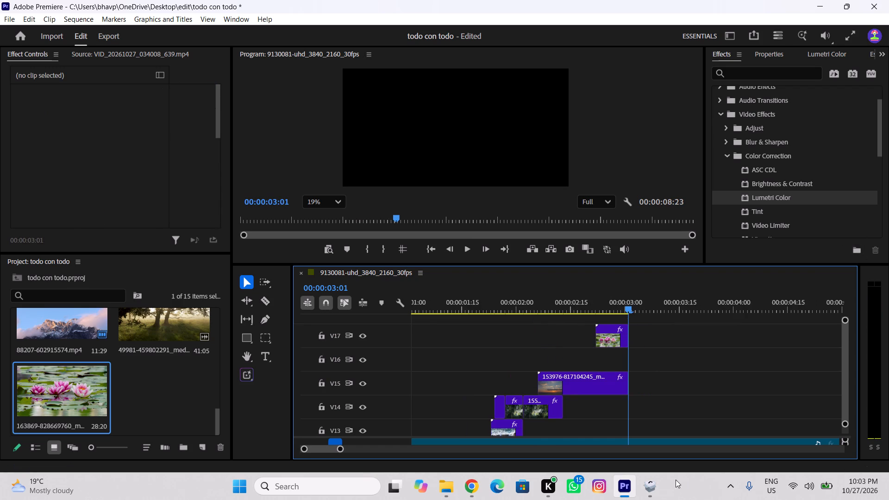
# Switch to the Maya 2027 installer to check its progress, and return to Premiere.
pyautogui.click(657, 493)
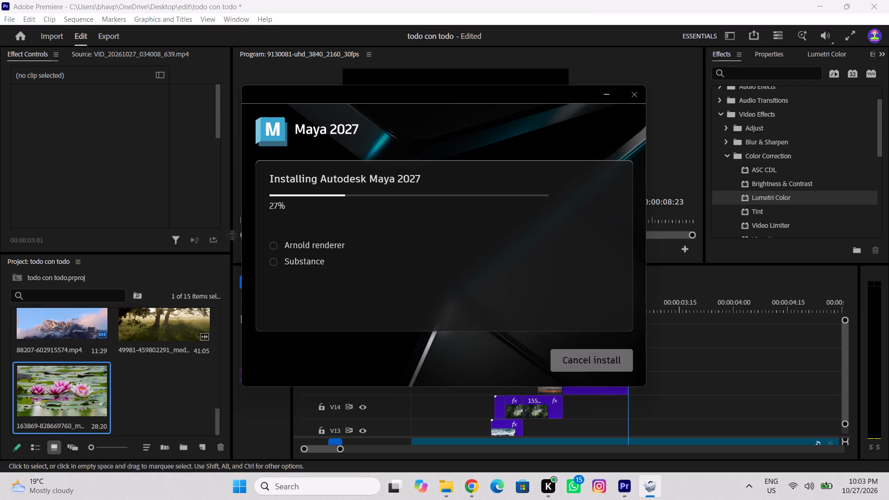
pyautogui.click(142, 189)
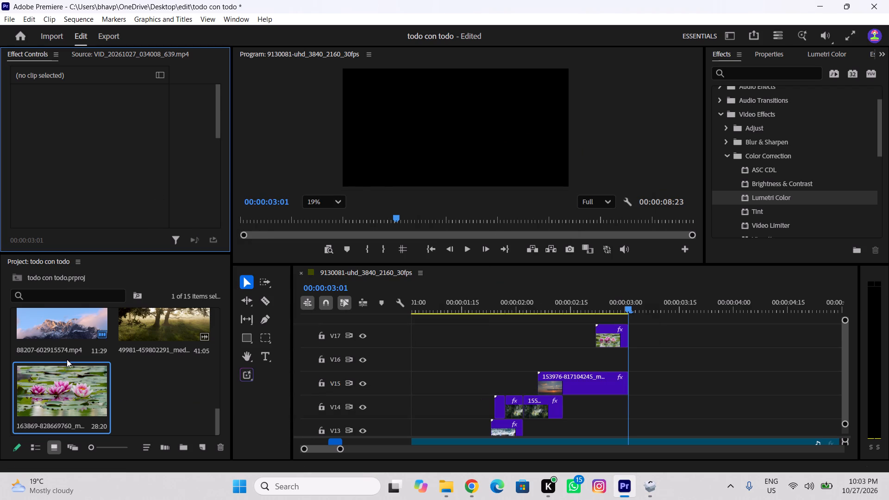
# Place a fresh copy of the mountain clip 88207-602915574.mp4 on V16, starting at about 00:00:02:15.
pyautogui.moveTo(66, 335); pyautogui.dragTo(591, 360)
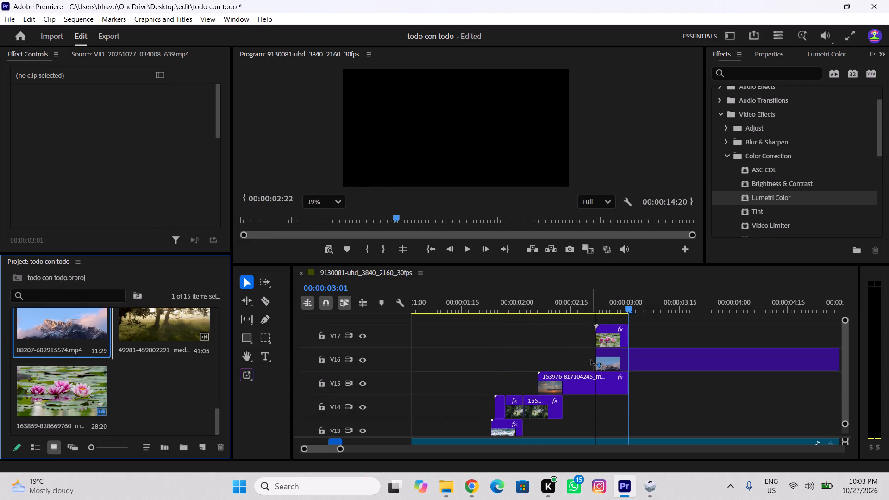
pyautogui.moveTo(591, 360); pyautogui.dragTo(572, 368)
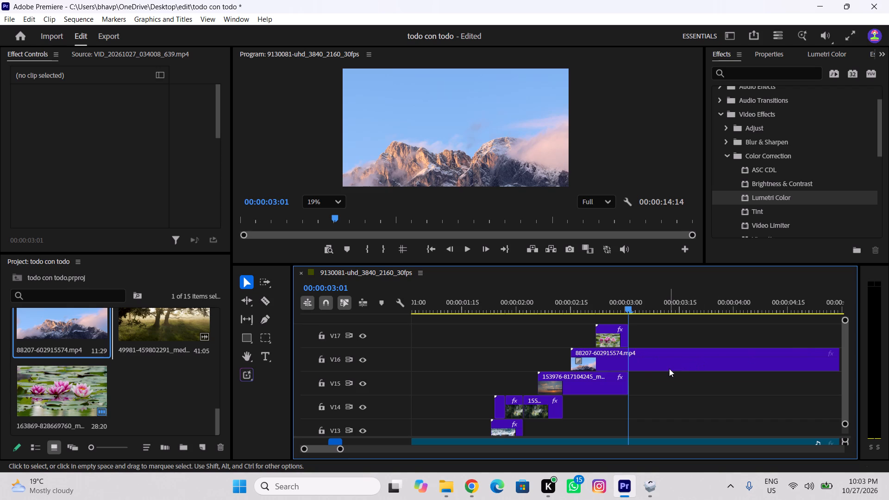
# Cut the new mountain clip on V16 at 00:00:03:01 and delete the part after the cut.
pyautogui.press('c')
pyautogui.click(627, 360)
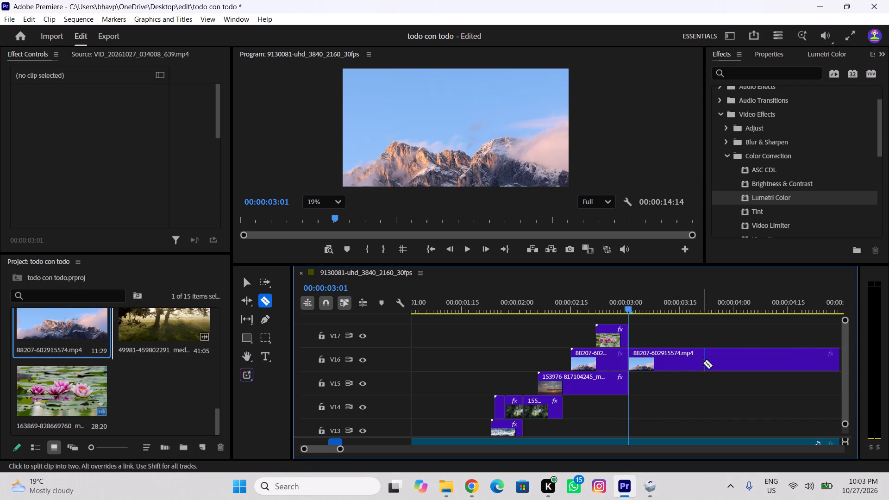
pyautogui.press('v')
pyautogui.click(703, 363)
pyautogui.press('Delete')
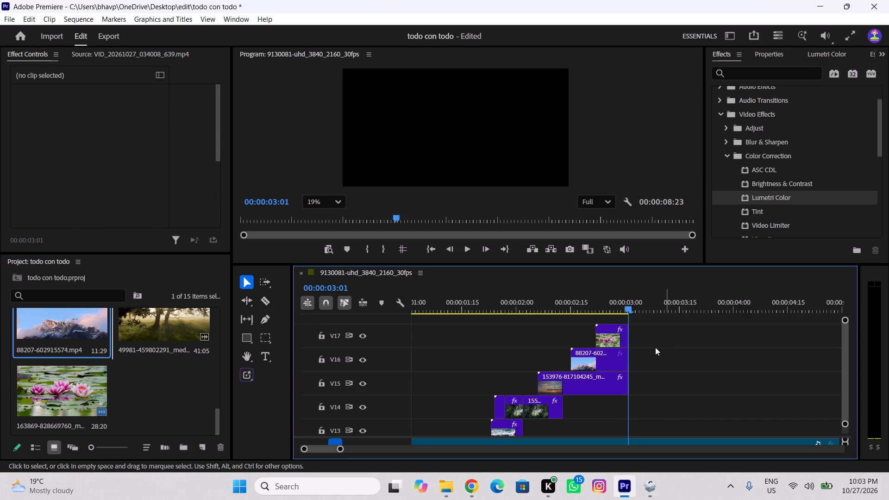
# Lower the opacity of the new mountain clip on V16 to 20%.
pyautogui.click(589, 304)
pyautogui.moveTo(589, 304); pyautogui.dragTo(586, 311)
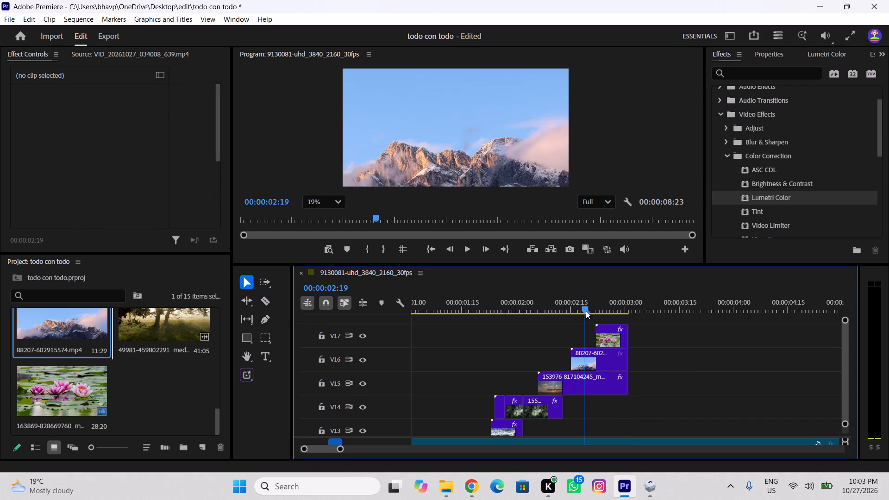
pyautogui.moveTo(586, 311); pyautogui.dragTo(583, 316)
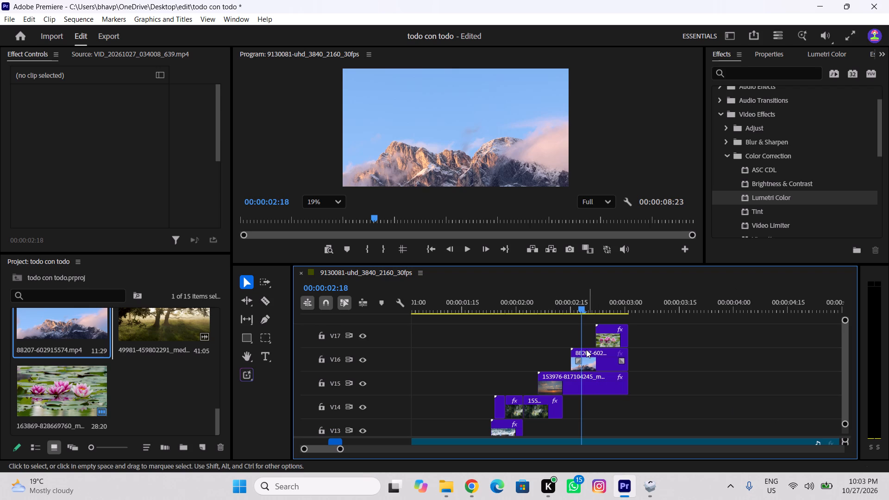
pyautogui.click(590, 361)
pyautogui.scroll(-7, 95, 200)
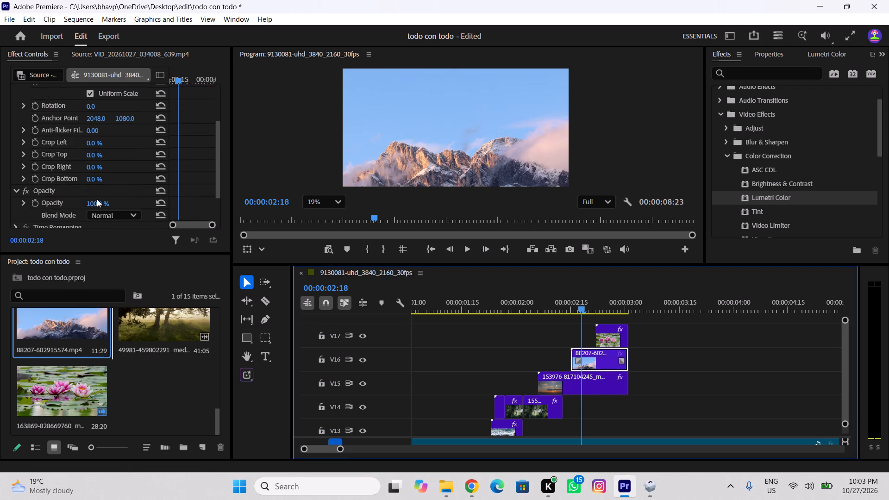
pyautogui.moveTo(96, 192); pyautogui.dragTo(50, 201)
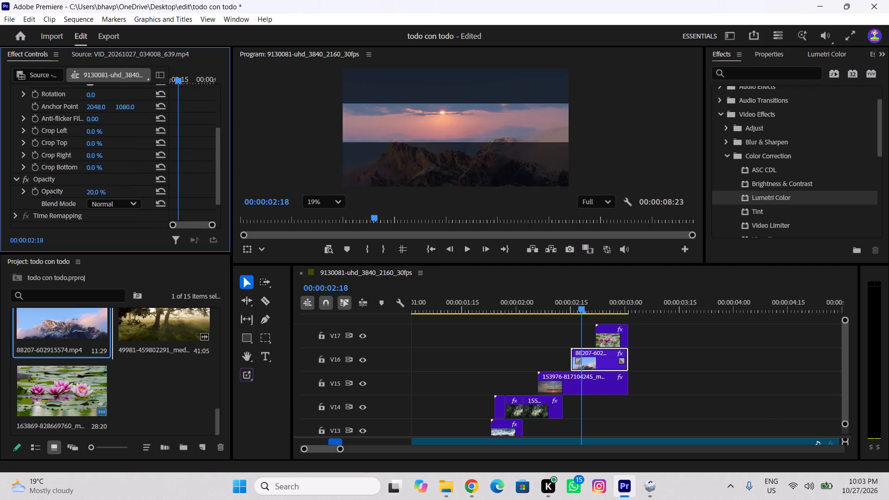
pyautogui.moveTo(50, 201); pyautogui.dragTo(50, 201)
# Move the mountain clip up to vertical position -100 to place the peaks in the frame's top strip.
pyautogui.scroll(8, 117, 133)
pyautogui.moveTo(119, 130); pyautogui.dragTo(123, 133)
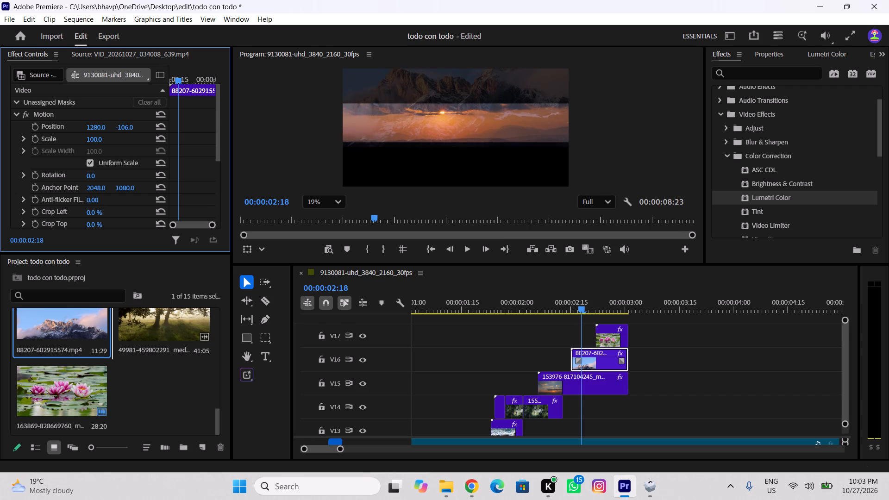
pyautogui.moveTo(123, 133); pyautogui.dragTo(127, 134)
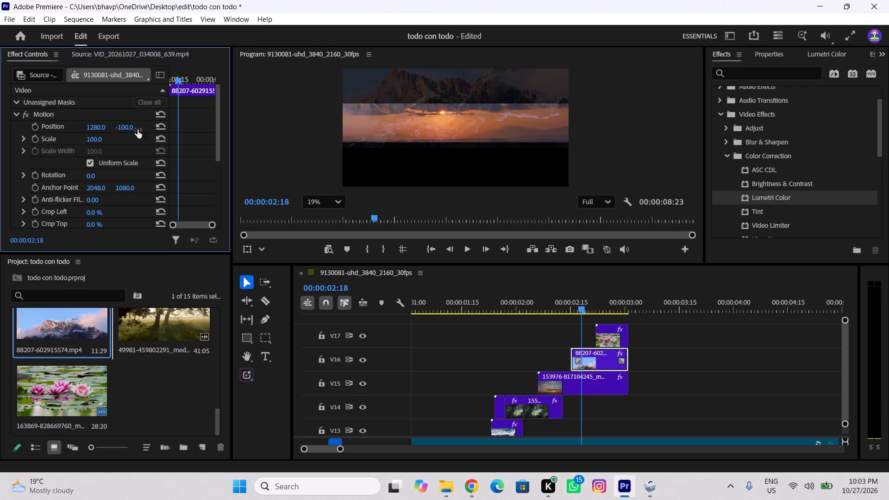
# Draw a rectangle mask on the mountain clip covering the frame's top strip above the sunset.
pyautogui.click(264, 335)
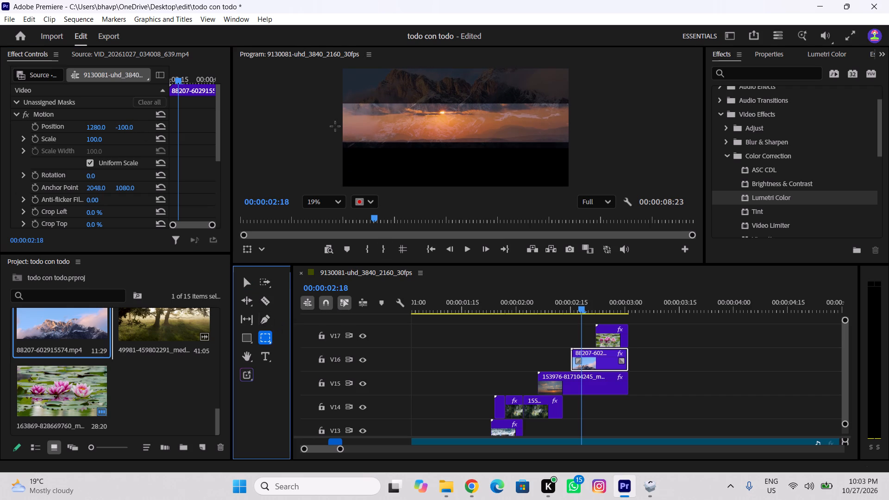
pyautogui.moveTo(340, 69); pyautogui.dragTo(341, 70)
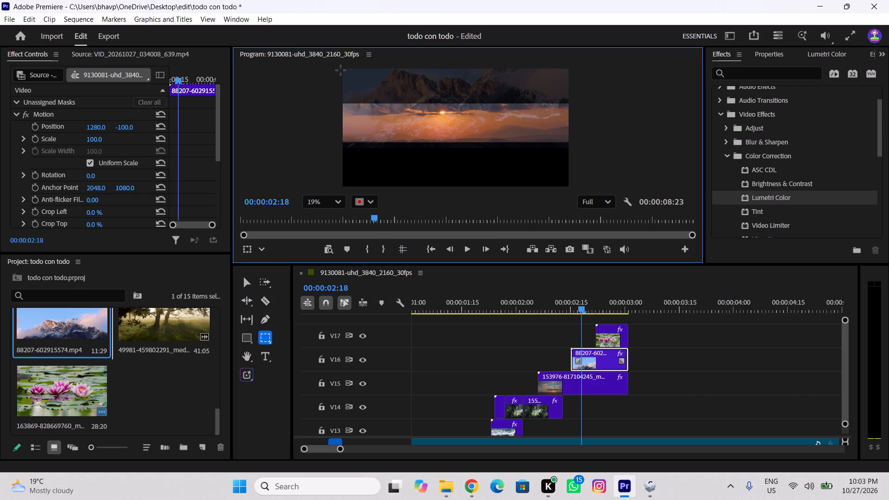
pyautogui.moveTo(341, 70); pyautogui.dragTo(569, 100)
pyautogui.moveTo(569, 100); pyautogui.dragTo(570, 103)
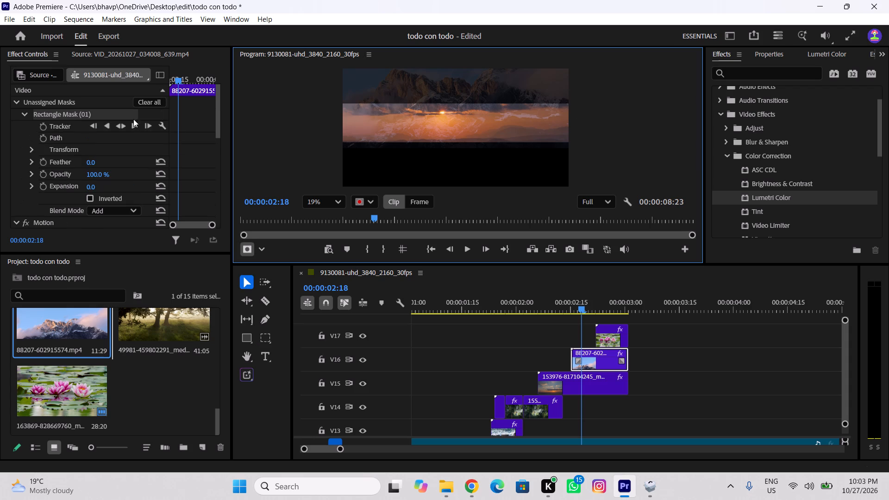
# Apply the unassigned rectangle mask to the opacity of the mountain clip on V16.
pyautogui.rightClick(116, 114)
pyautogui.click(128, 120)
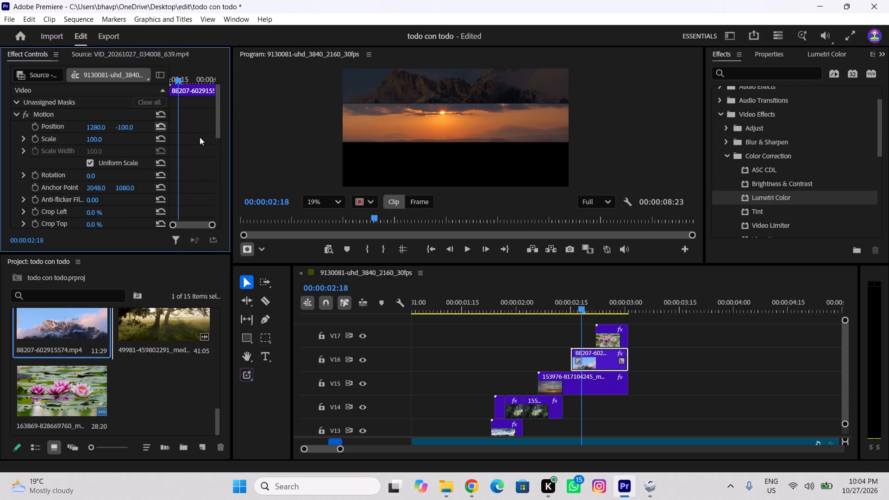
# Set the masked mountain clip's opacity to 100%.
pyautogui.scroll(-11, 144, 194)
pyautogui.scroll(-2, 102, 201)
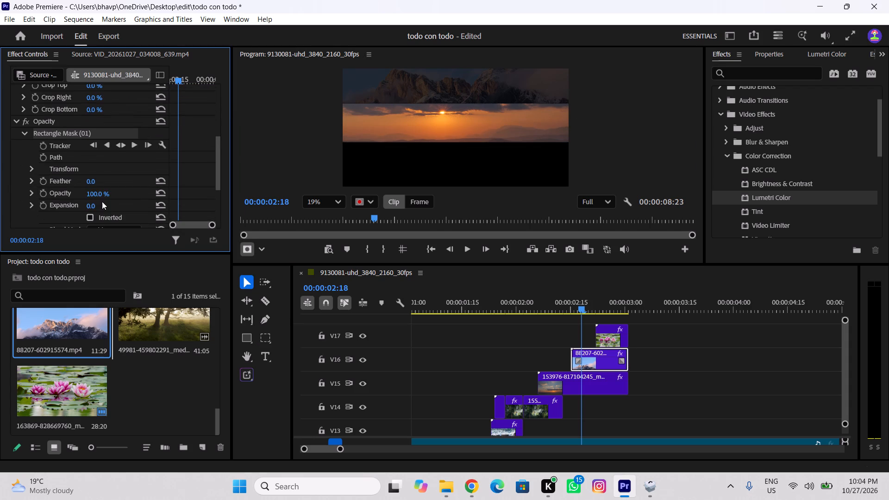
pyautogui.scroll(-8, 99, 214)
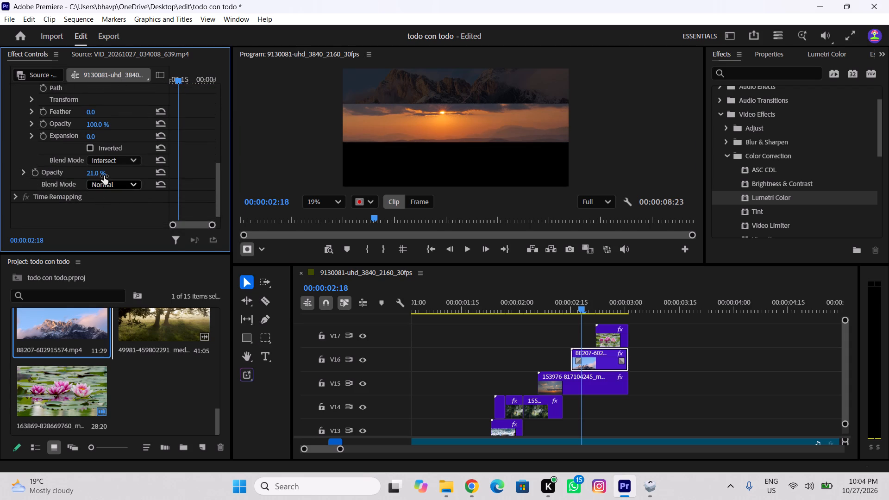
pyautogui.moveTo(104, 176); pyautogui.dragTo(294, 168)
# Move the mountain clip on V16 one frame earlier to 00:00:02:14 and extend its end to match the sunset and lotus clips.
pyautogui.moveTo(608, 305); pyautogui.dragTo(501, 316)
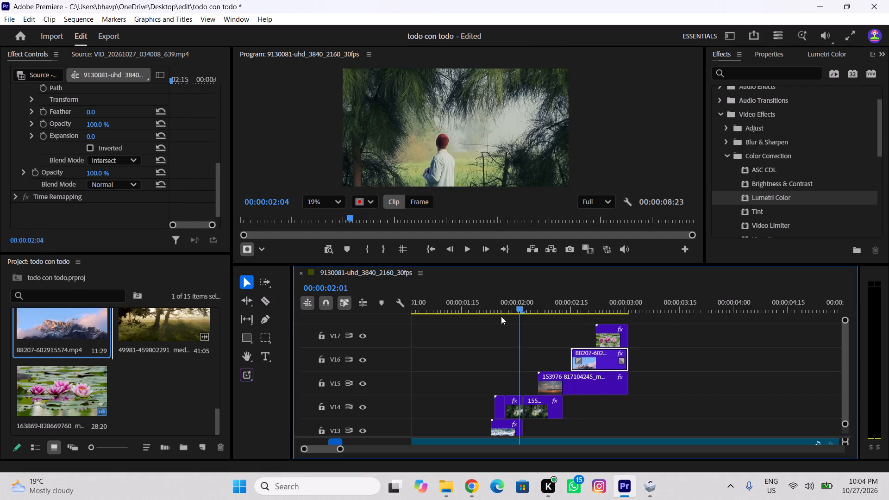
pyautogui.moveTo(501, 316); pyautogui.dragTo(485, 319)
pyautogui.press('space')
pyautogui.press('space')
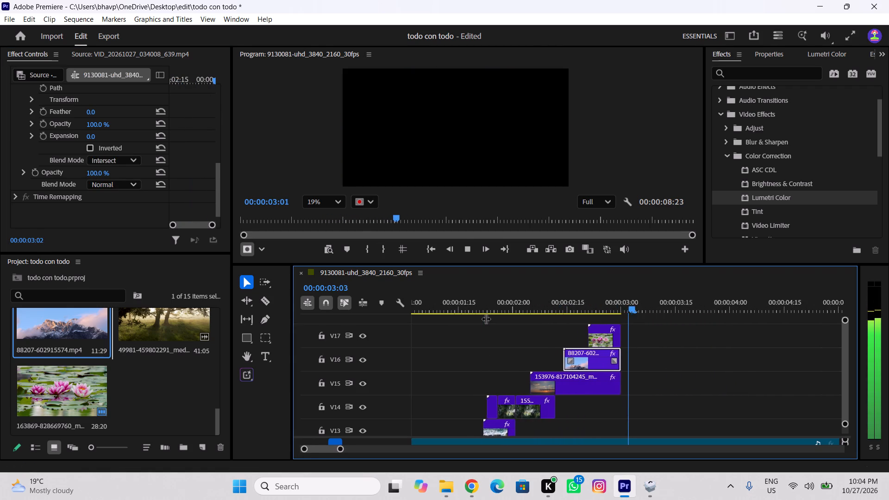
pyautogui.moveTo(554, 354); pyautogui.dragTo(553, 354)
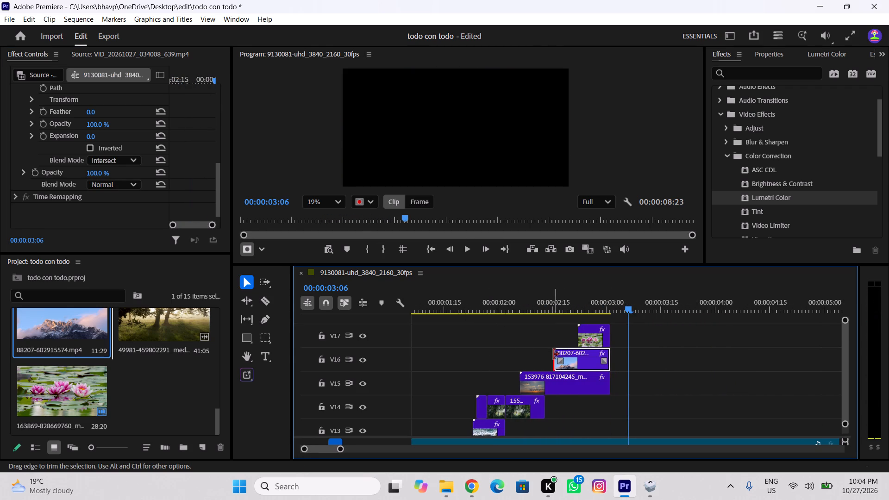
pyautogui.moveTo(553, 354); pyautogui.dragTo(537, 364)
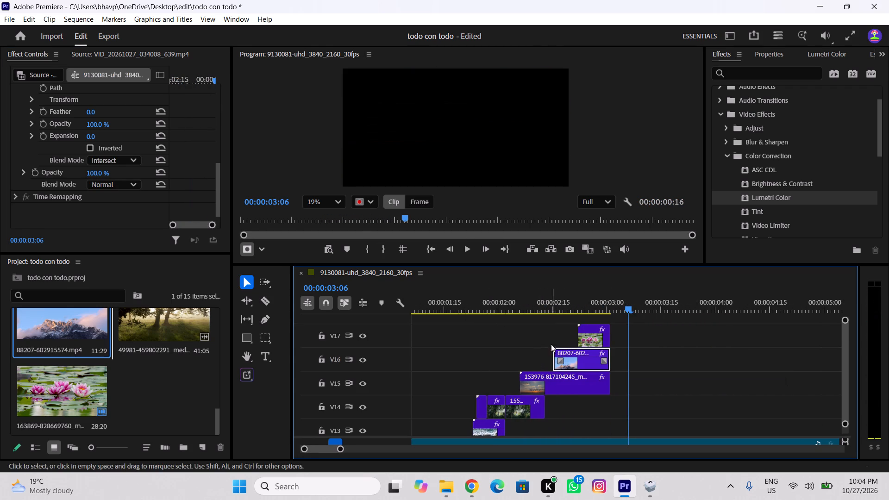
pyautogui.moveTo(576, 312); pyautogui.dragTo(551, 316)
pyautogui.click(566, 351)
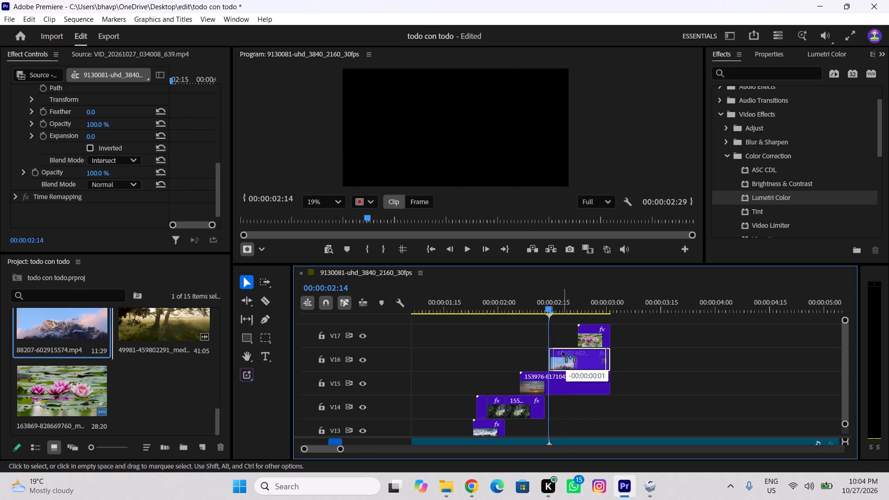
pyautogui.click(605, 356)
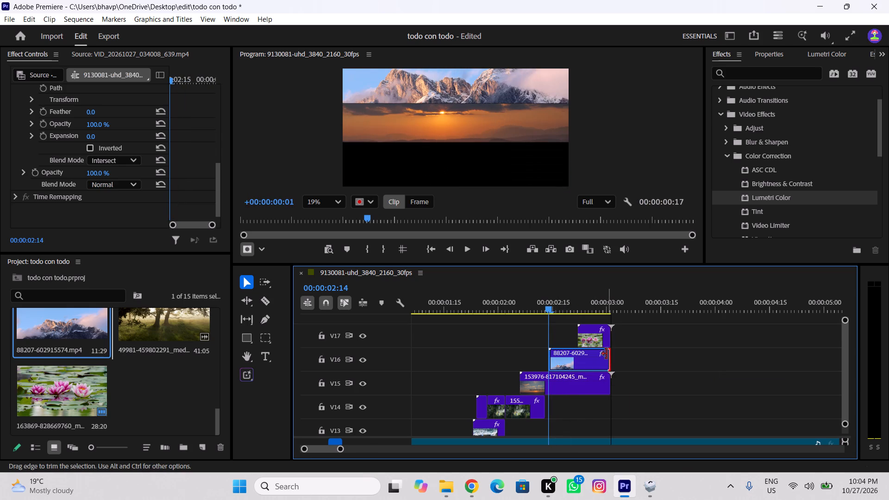
# Play back and scrub the sequence from its start to review how the mountain, sunset and lotus strips come in.
pyautogui.moveTo(570, 303); pyautogui.dragTo(437, 318)
pyautogui.press('space')
pyautogui.press('space')
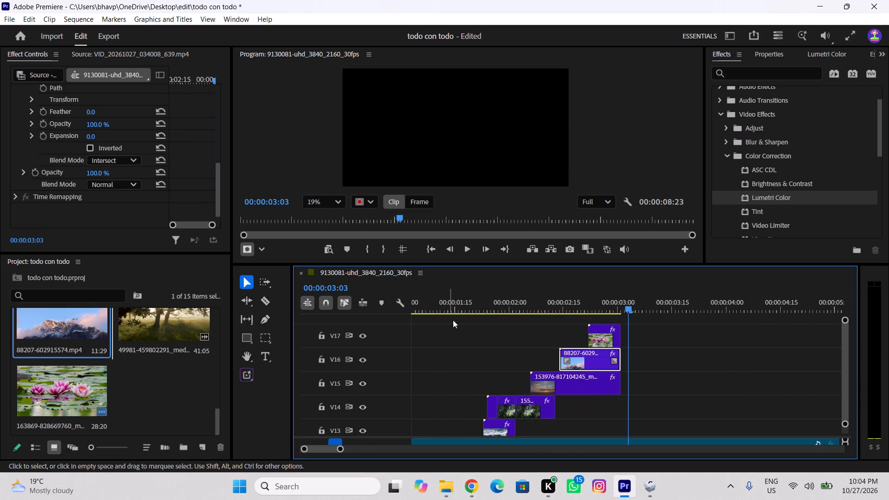
pyautogui.moveTo(556, 308); pyautogui.dragTo(457, 336)
pyautogui.press('space')
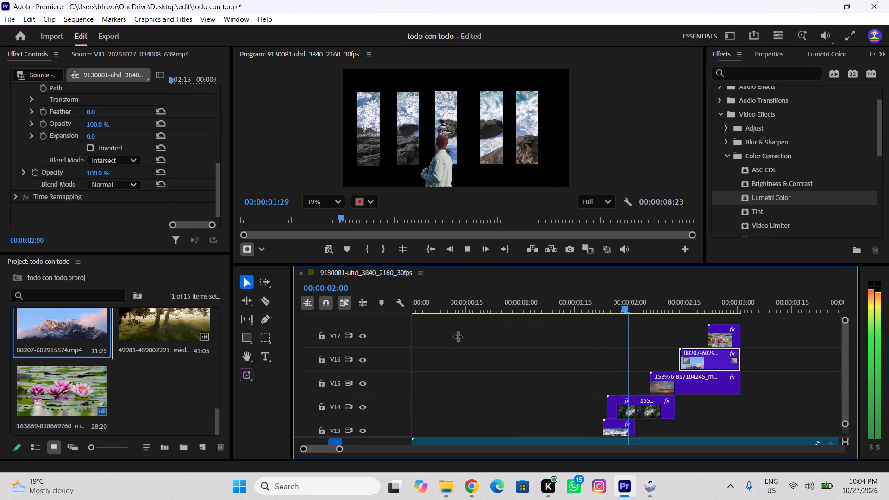
pyautogui.press('space')
pyautogui.moveTo(576, 309); pyautogui.dragTo(547, 322)
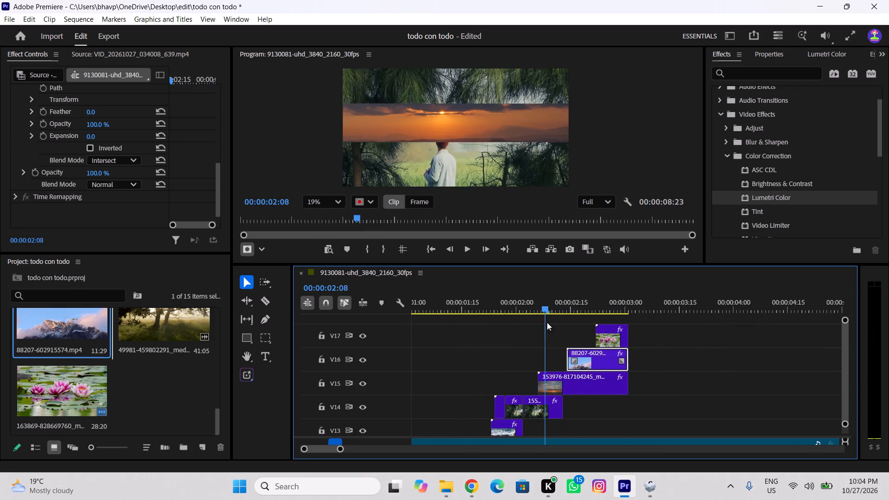
pyautogui.moveTo(547, 322); pyautogui.dragTo(374, 359)
pyautogui.press('space')
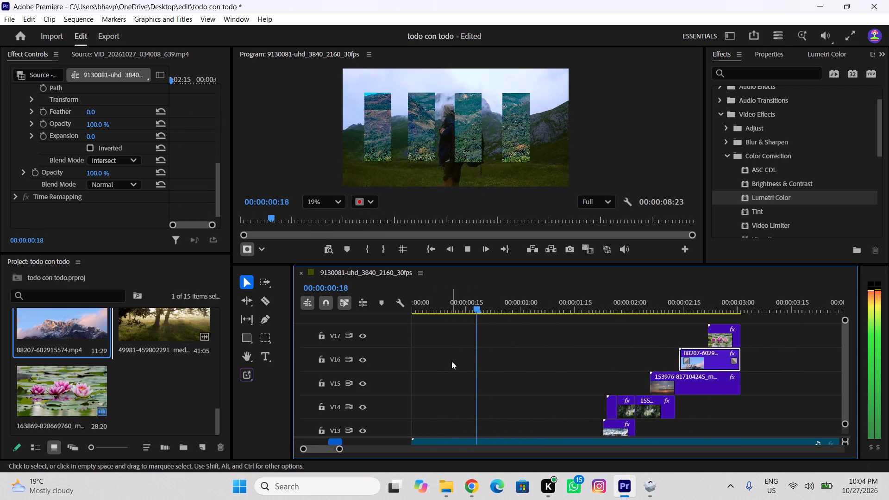
pyautogui.press('space')
pyautogui.moveTo(535, 312); pyautogui.dragTo(313, 331)
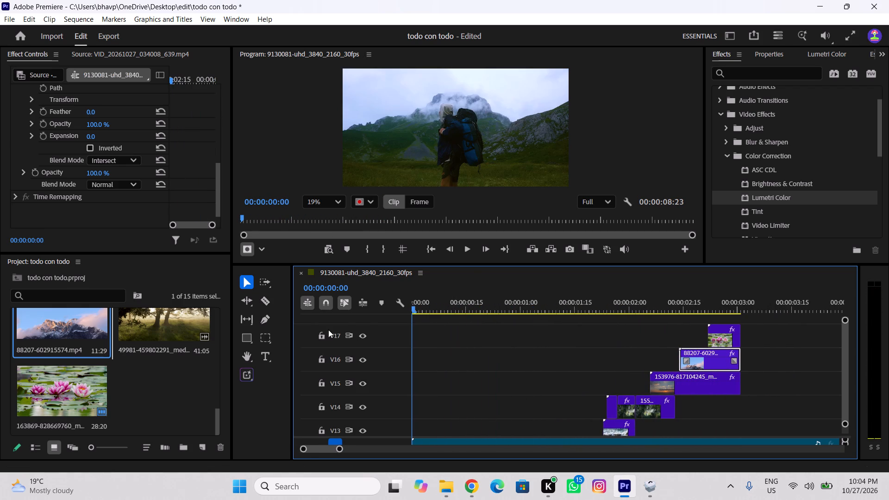
# Undo the recent edits step by step until the original masked mountain strip is back on V16 with the full-length sunset clip on V15.
pyautogui.hotkey('ctrl', 'z')
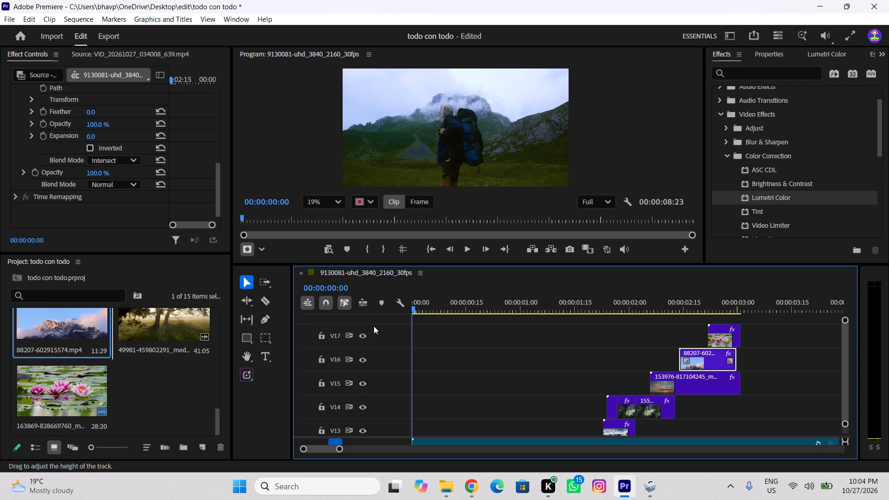
pyautogui.hotkey('ctrl', 'z')
pyautogui.hotkey('ctrl', 'z')
pyautogui.hotkey('ctrl', 'z')
pyautogui.hotkey('ctrl', 'z')
pyautogui.hotkey('ctrl', 'z')
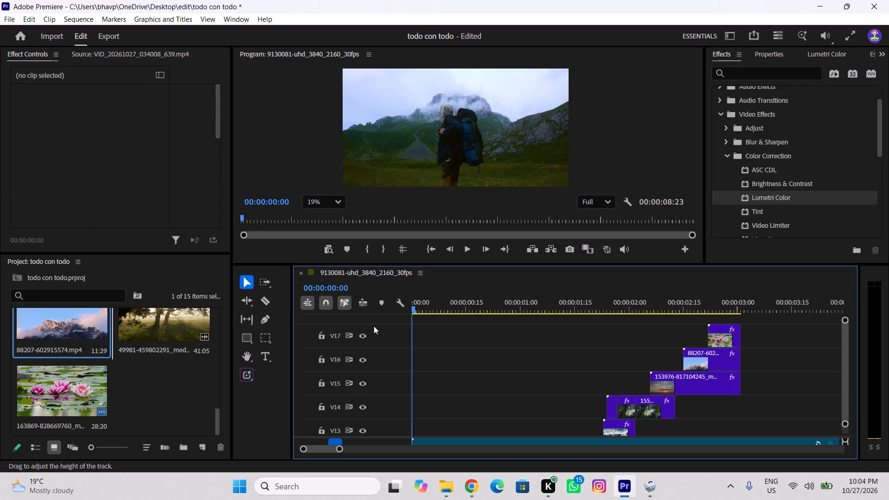
pyautogui.hotkey('ctrl', 'z')
pyautogui.hotkey('ctrl', 'z')
pyautogui.hotkey('ctrl', 'z')
pyautogui.hotkey('ctrl', 'z')
pyautogui.hotkey('ctrl', 'z')
pyautogui.hotkey('ctrl', 'z')
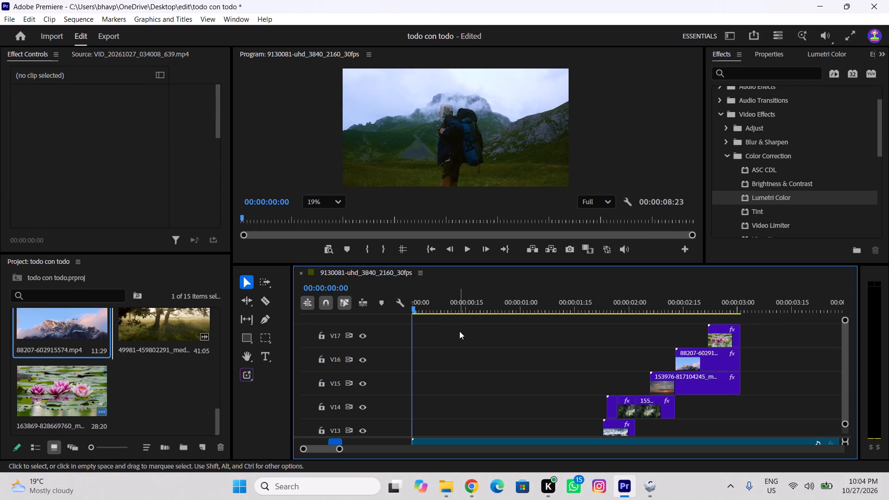
pyautogui.hotkey('ctrl', 'z')
pyautogui.hotkey('ctrl', 'z')
pyautogui.hotkey('ctrl', 'z')
pyautogui.hotkey('ctrl', 'z')
pyautogui.hotkey('ctrl', 'z')
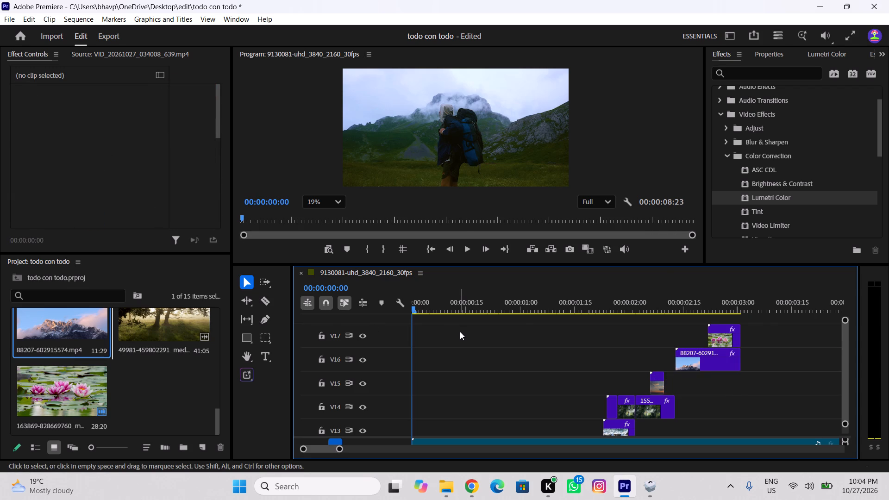
pyautogui.hotkey('ctrl', 'z')
pyautogui.moveTo(517, 318); pyautogui.dragTo(453, 320)
pyautogui.moveTo(481, 313); pyautogui.dragTo(381, 319)
pyautogui.moveTo(453, 300); pyautogui.dragTo(332, 312)
pyautogui.hotkey('ctrl', 'z')
pyautogui.hotkey('ctrl', 'z')
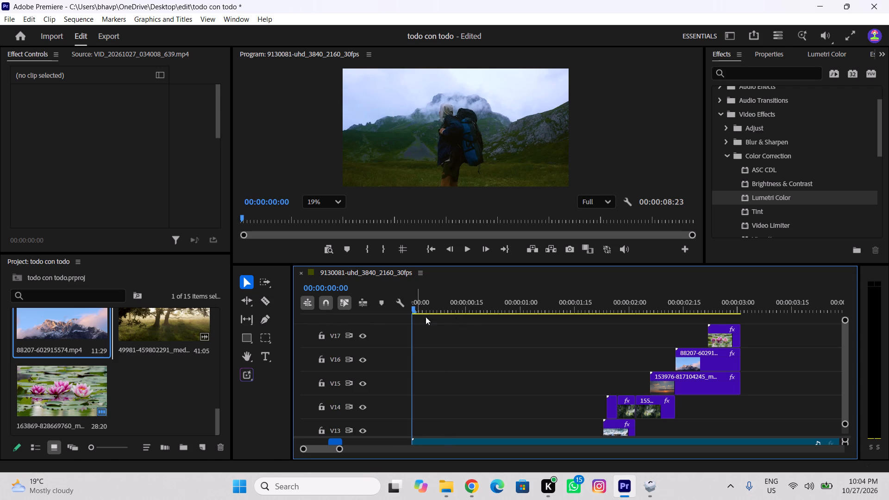
# Scrub and play the sequence from the start to check the restored mountain strip with the sunset and lotus strips.
pyautogui.moveTo(457, 315); pyautogui.dragTo(369, 329)
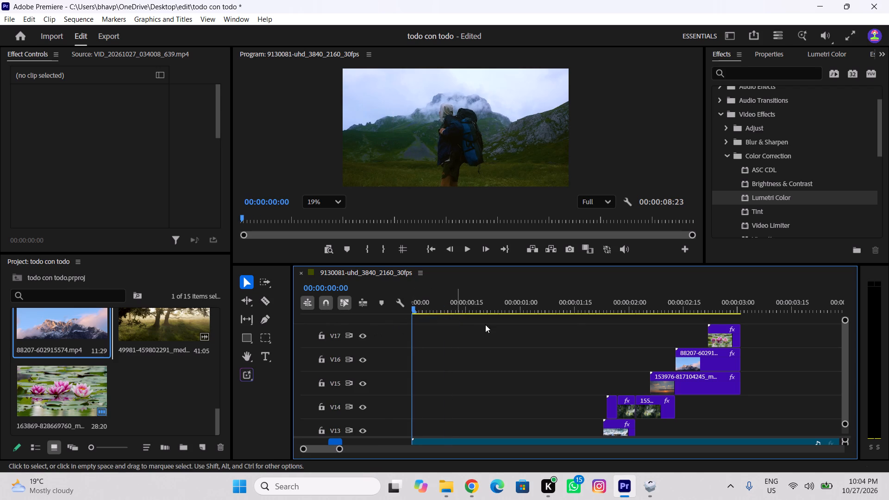
pyautogui.moveTo(668, 308); pyautogui.dragTo(728, 309)
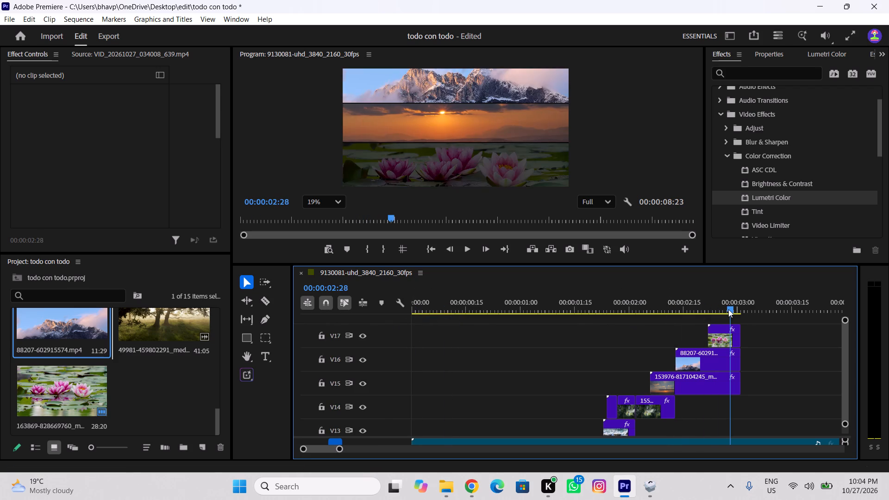
pyautogui.moveTo(728, 309); pyautogui.dragTo(682, 341)
pyautogui.click(694, 359)
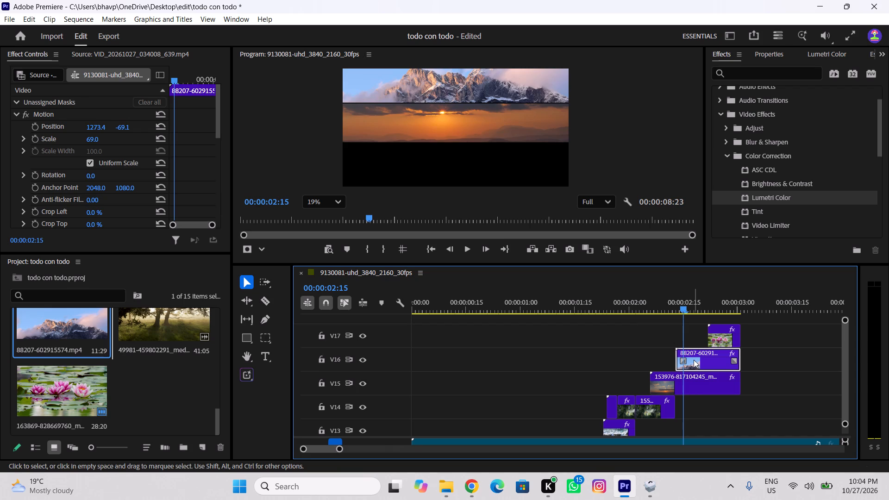
pyautogui.moveTo(584, 300); pyautogui.dragTo(307, 328)
pyautogui.press('space')
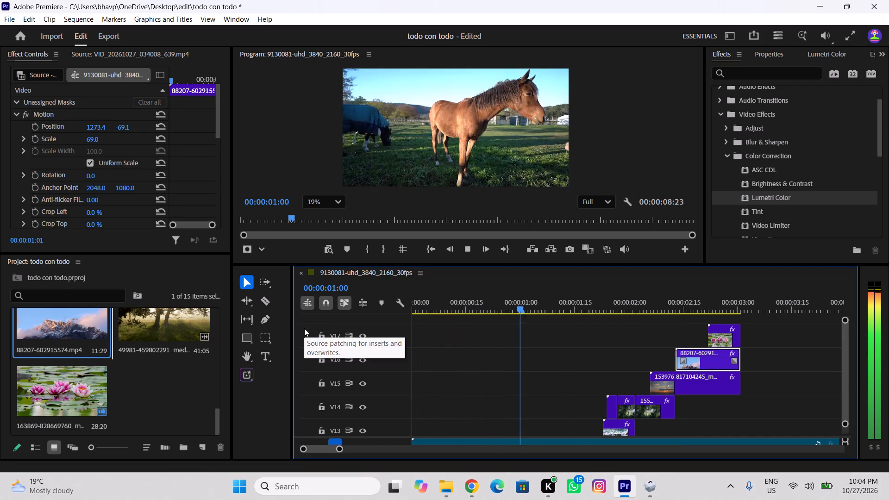
pyautogui.press('space')
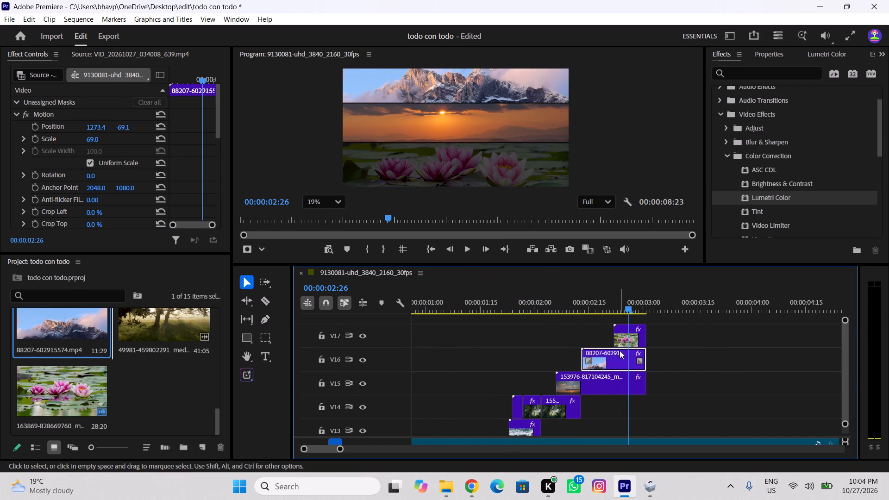
# Raise the opacity of the lotus clip on V17 to 100%.
pyautogui.click(635, 342)
pyautogui.scroll(-10, 157, 214)
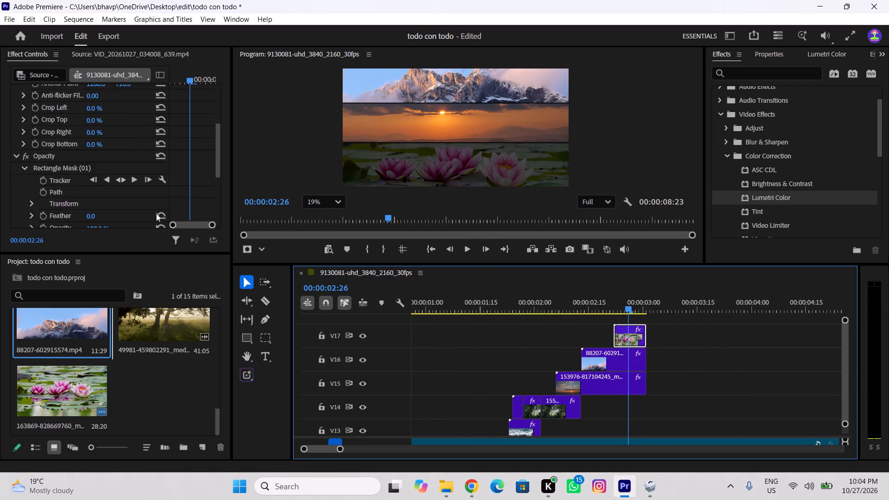
pyautogui.scroll(-11, 123, 209)
pyautogui.moveTo(94, 160); pyautogui.dragTo(152, 157)
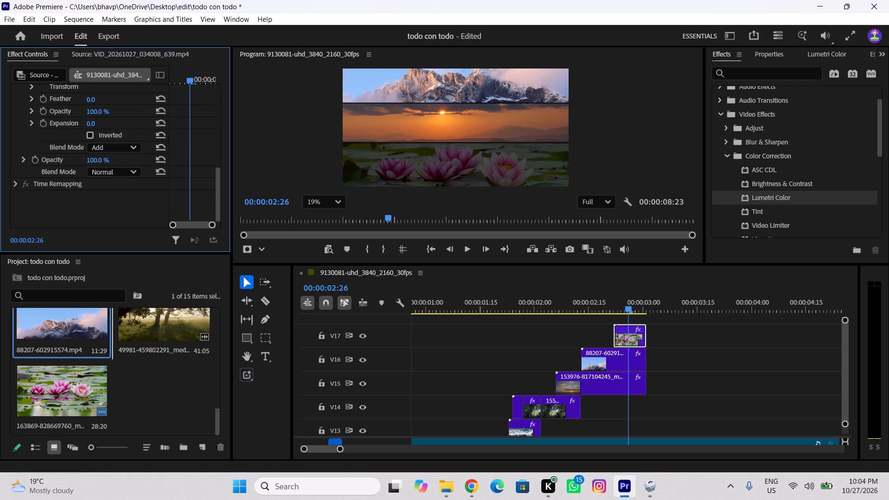
pyautogui.moveTo(152, 157); pyautogui.dragTo(460, 162)
# Move the lotus clip on V17 two frames earlier to 00:00:02:20 and extend its end to match the clips below.
pyautogui.moveTo(609, 303); pyautogui.dragTo(485, 322)
pyautogui.press('space')
pyautogui.press('space')
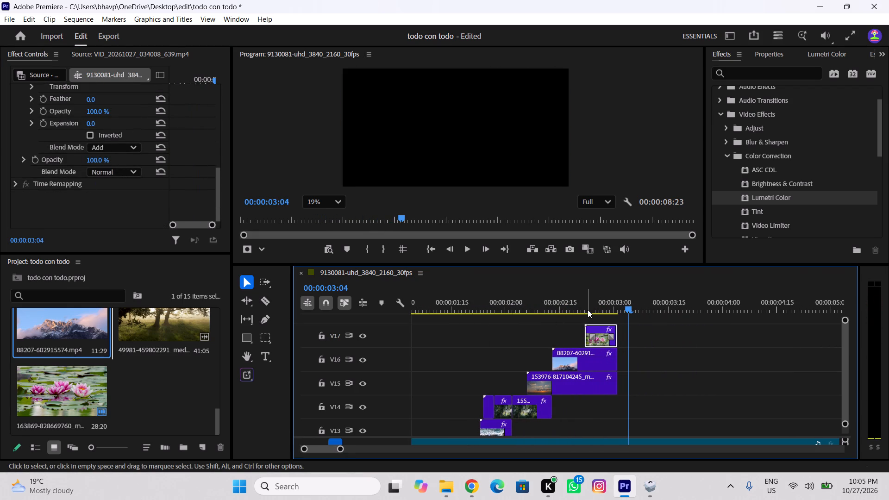
pyautogui.moveTo(588, 309); pyautogui.dragTo(578, 326)
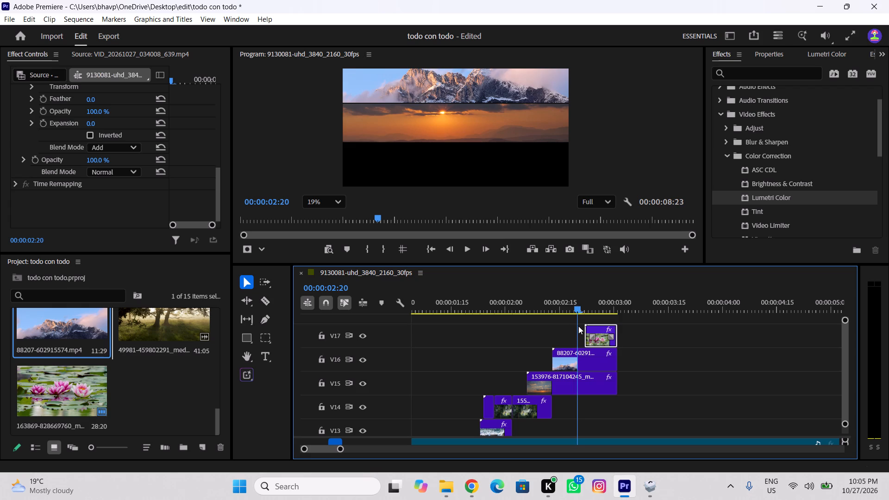
pyautogui.moveTo(578, 326); pyautogui.dragTo(580, 328)
pyautogui.moveTo(596, 328); pyautogui.dragTo(587, 331)
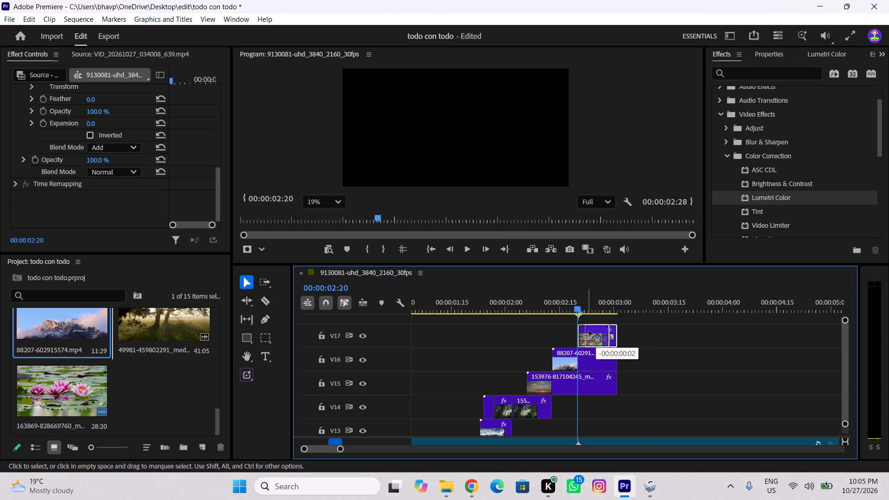
pyautogui.moveTo(608, 332); pyautogui.dragTo(615, 333)
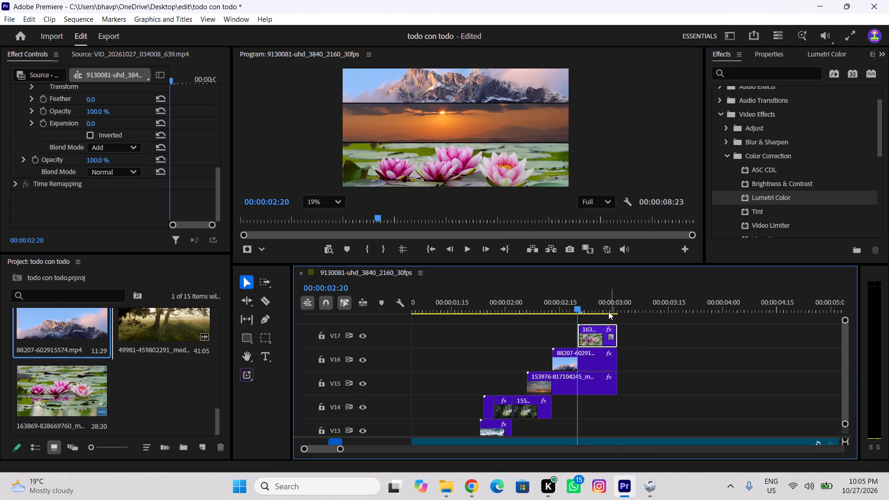
# Shift the lotus clip on V17 to about 00:00:02:18, extend its end to match the clips below, and check the playback.
pyautogui.moveTo(603, 307); pyautogui.dragTo(499, 319)
pyautogui.press('space')
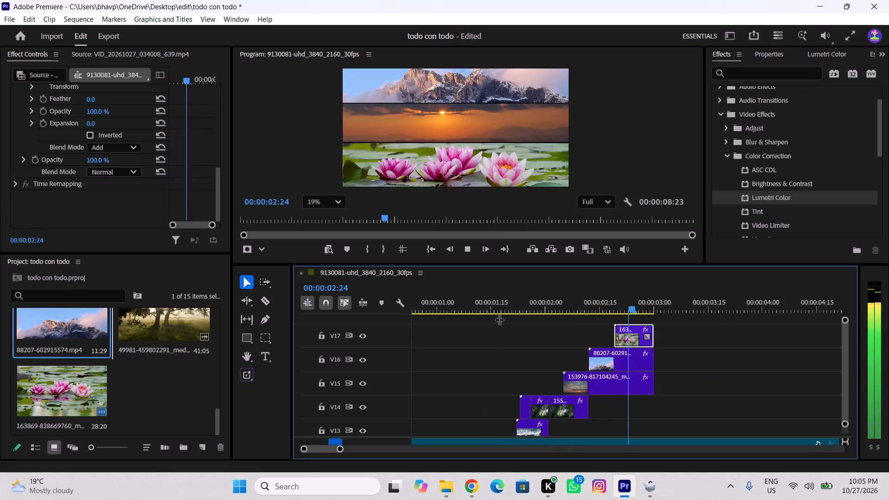
pyautogui.press('space')
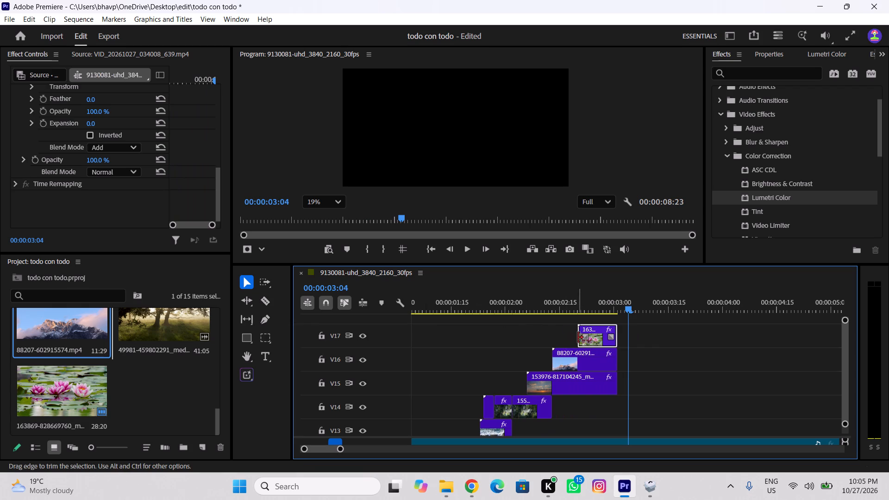
pyautogui.moveTo(578, 337); pyautogui.dragTo(535, 346)
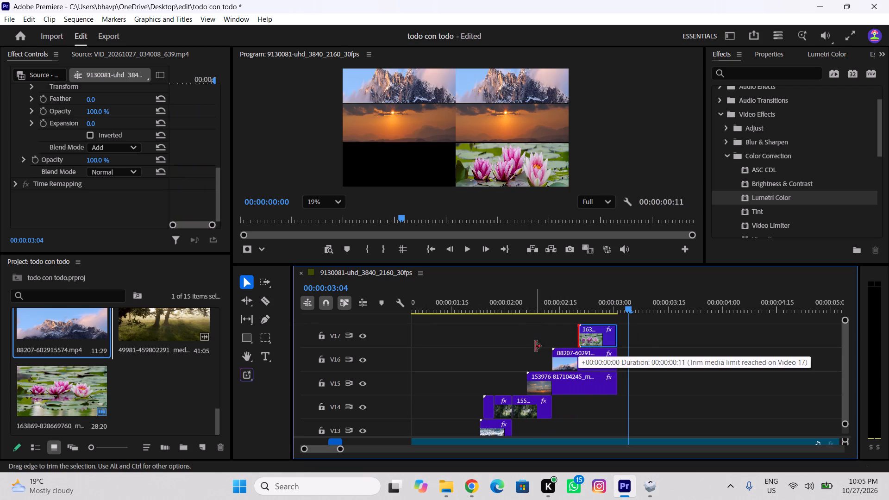
pyautogui.moveTo(535, 346); pyautogui.dragTo(536, 346)
pyautogui.moveTo(593, 325); pyautogui.dragTo(585, 329)
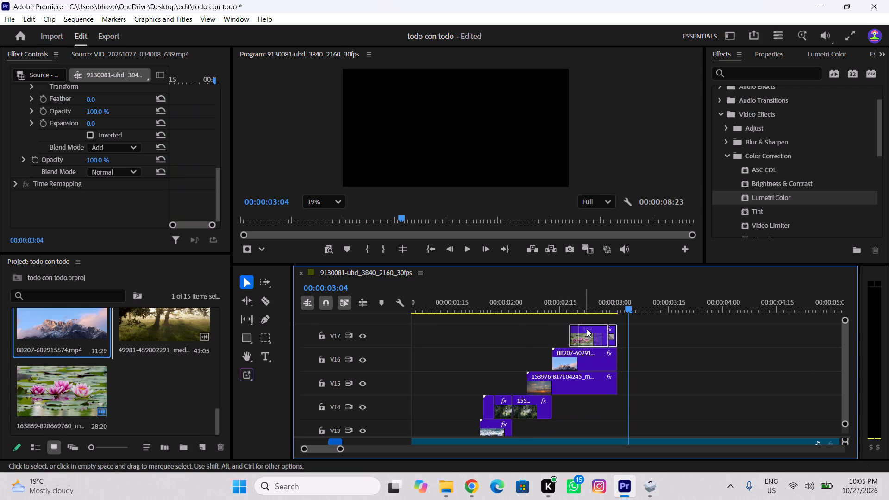
pyautogui.moveTo(607, 332); pyautogui.dragTo(618, 333)
pyautogui.moveTo(607, 310); pyautogui.dragTo(582, 310)
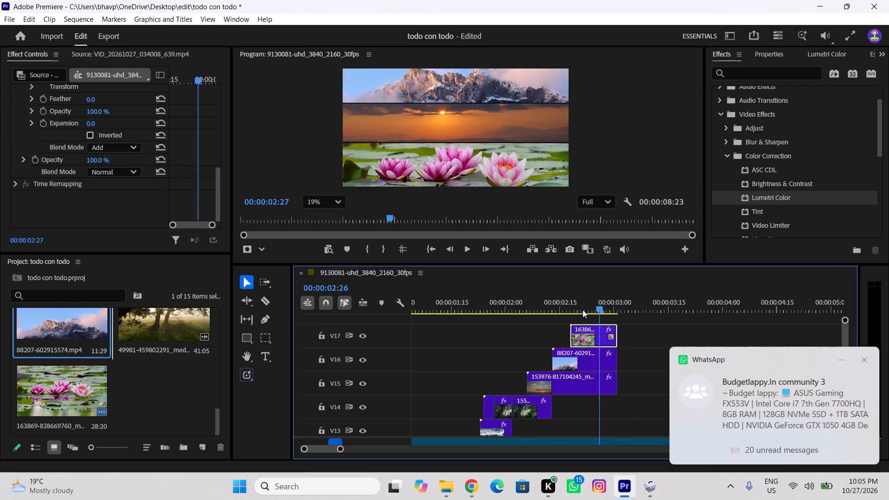
pyautogui.moveTo(582, 310); pyautogui.dragTo(381, 318)
pyautogui.press('space')
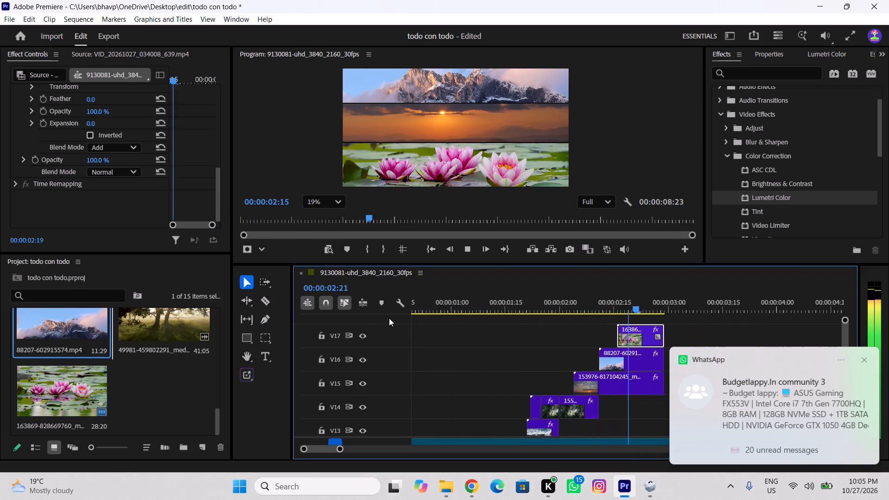
pyautogui.press('space')
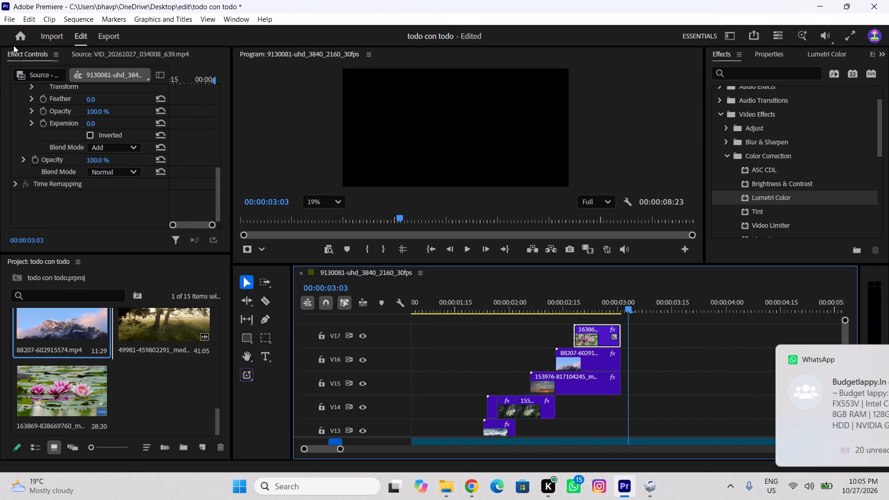
# Save the project as todo con todo in the edit folder, replacing the existing file.
pyautogui.click(6, 18)
pyautogui.click(59, 176)
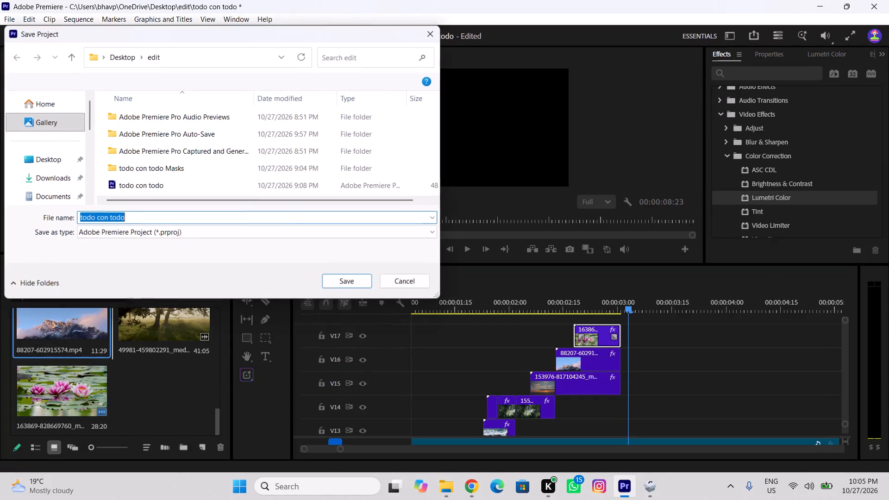
pyautogui.click(338, 291)
pyautogui.click(342, 282)
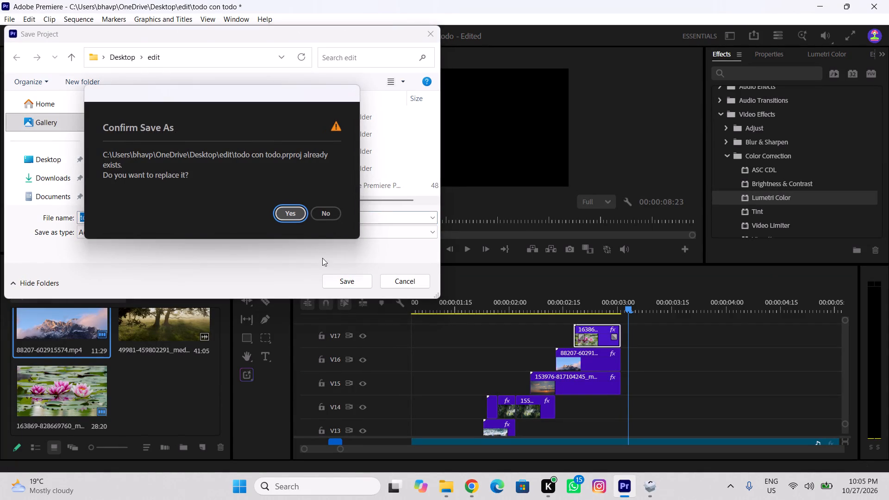
pyautogui.click(297, 226)
pyautogui.click(294, 218)
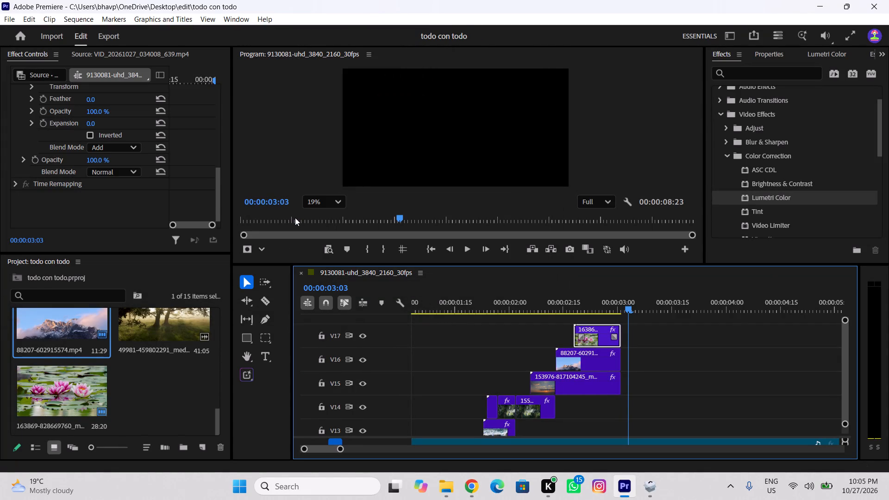
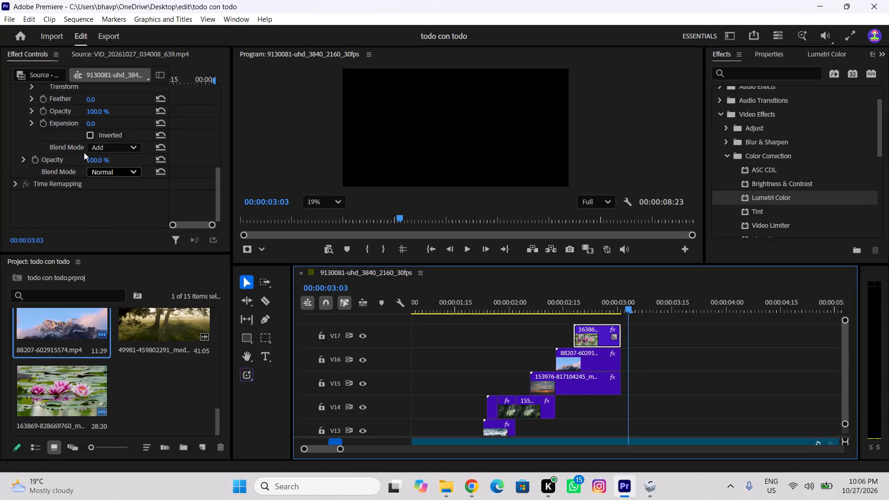
# Save the project again as todo con todo in the edit folder, replacing the existing file.
pyautogui.click(12, 22)
pyautogui.click(56, 184)
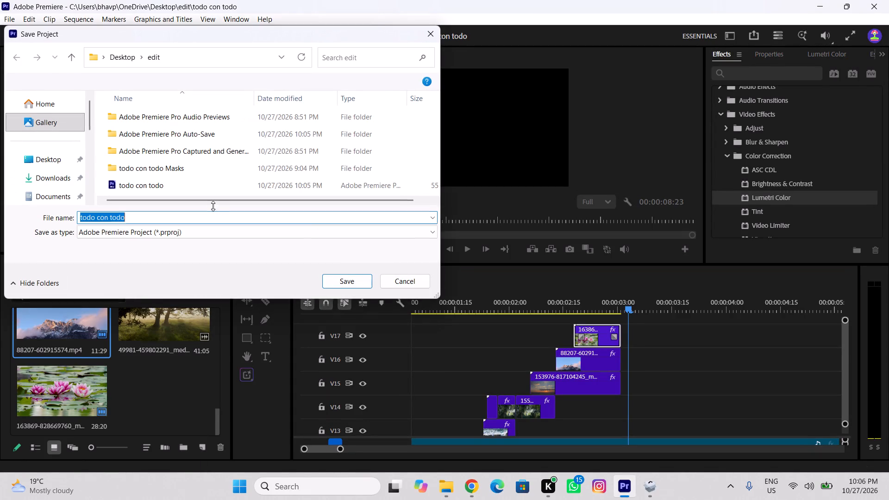
pyautogui.click(344, 280)
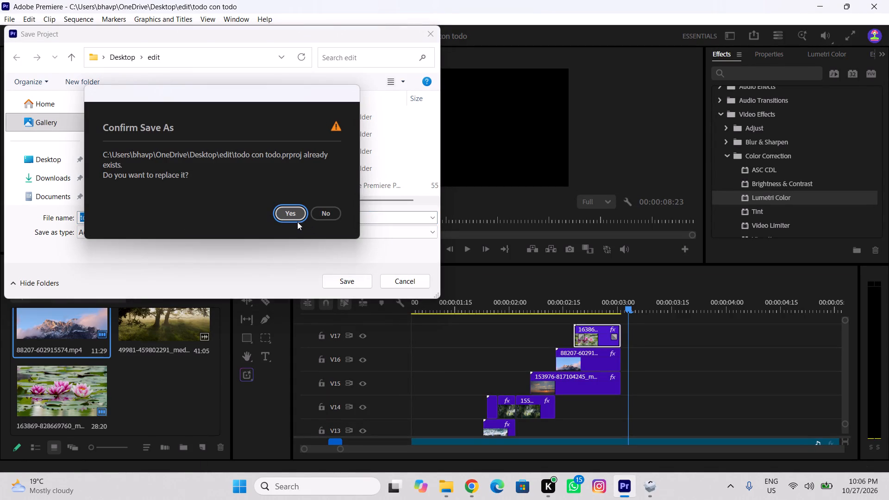
pyautogui.click(296, 222)
pyautogui.click(290, 215)
# Switch to the Autodesk installer to check the Maya 2027 installation progress, and return to Premiere.
pyautogui.click(650, 480)
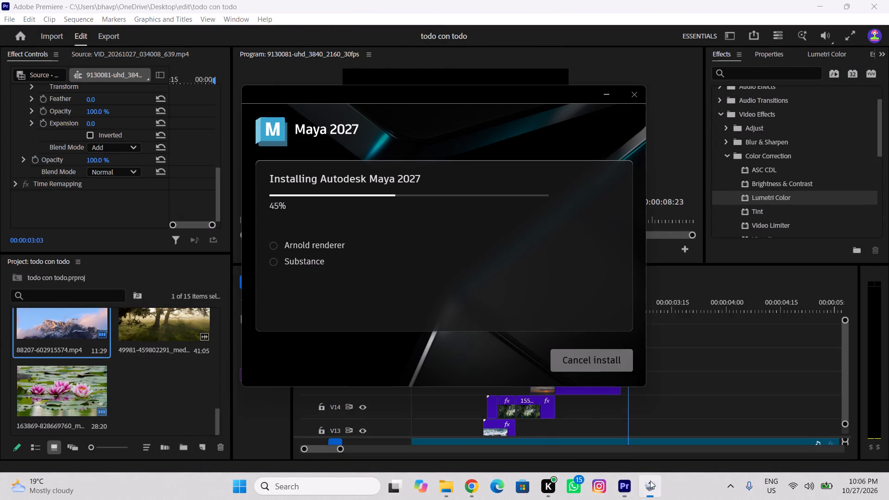
pyautogui.click(0, 247)
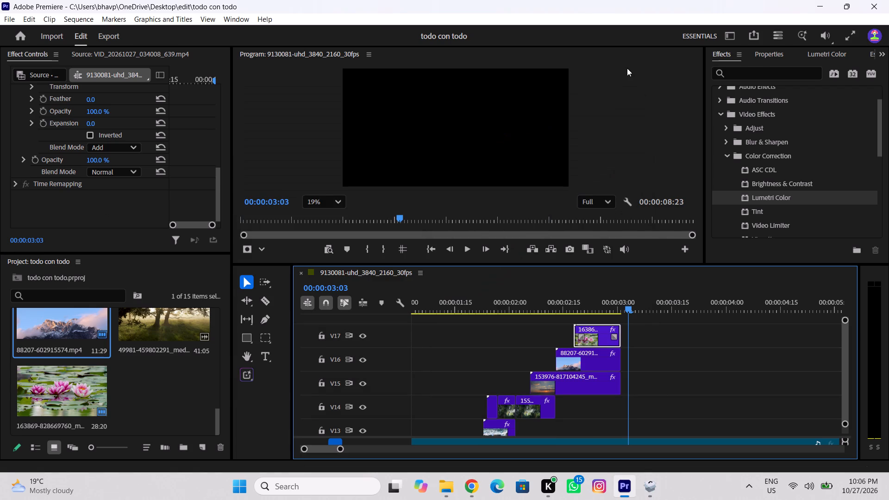
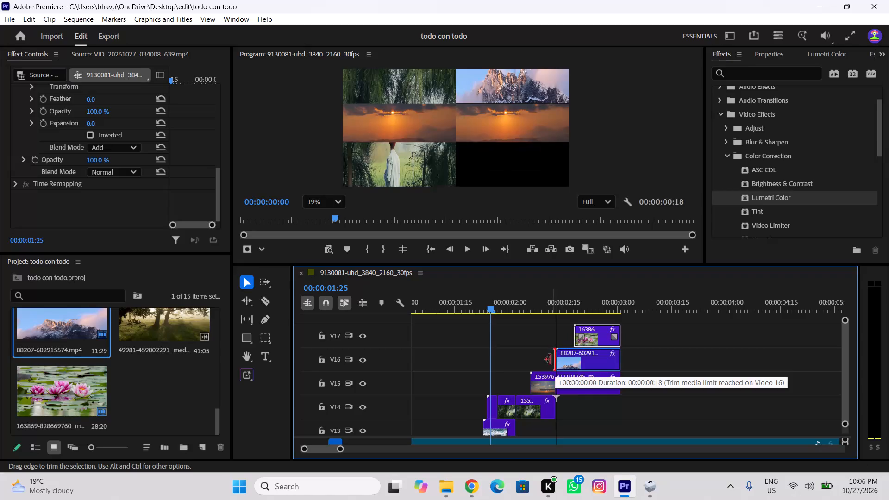
# Move the mountain clip on V16 two frames earlier and extend its end to line up with the sunset clip's end.
pyautogui.moveTo(568, 352); pyautogui.dragTo(557, 354)
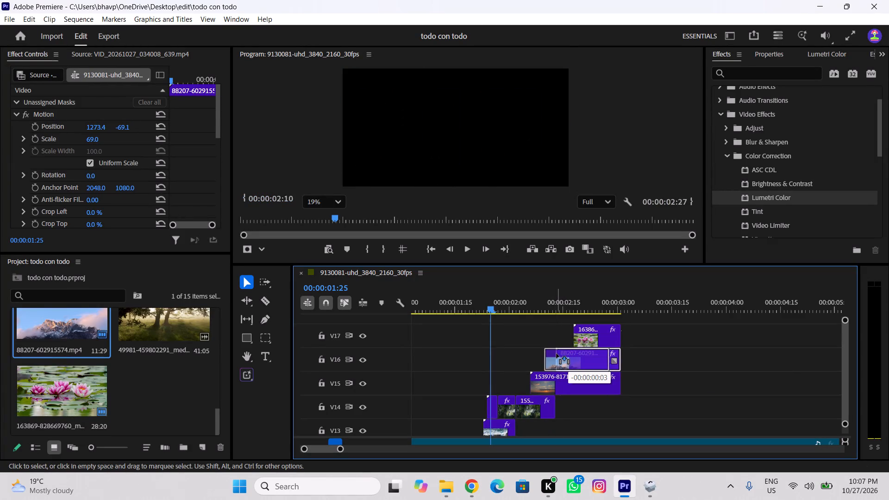
pyautogui.moveTo(557, 354); pyautogui.dragTo(560, 356)
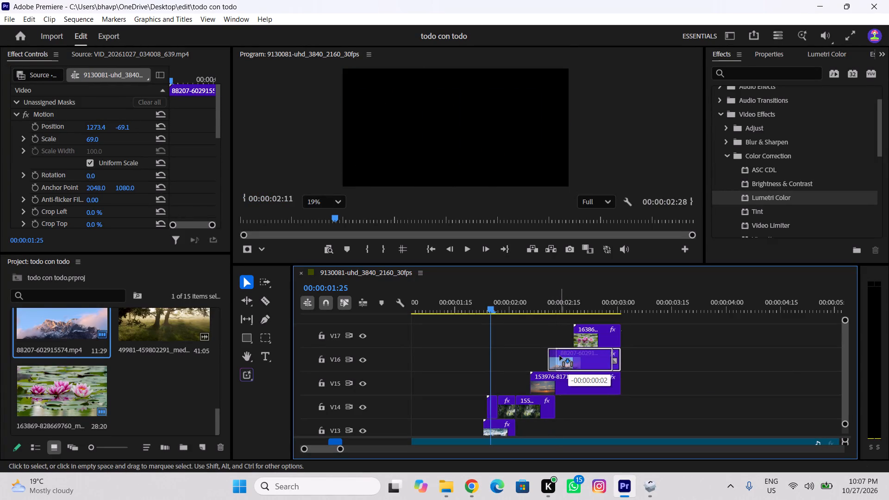
pyautogui.moveTo(560, 356); pyautogui.dragTo(560, 356)
pyautogui.moveTo(614, 354); pyautogui.dragTo(622, 354)
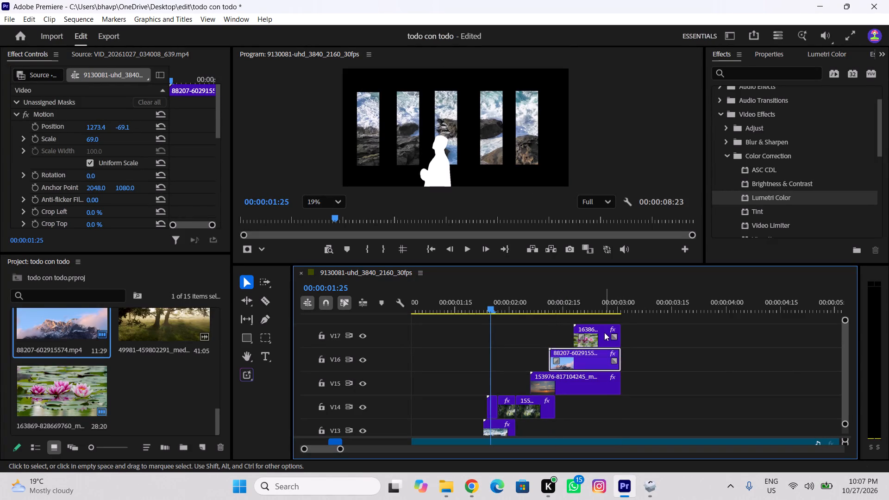
# Move the lotus clip on V17 two frames earlier and extend its end to line up with the mountain clip's end.
pyautogui.moveTo(600, 328); pyautogui.dragTo(593, 330)
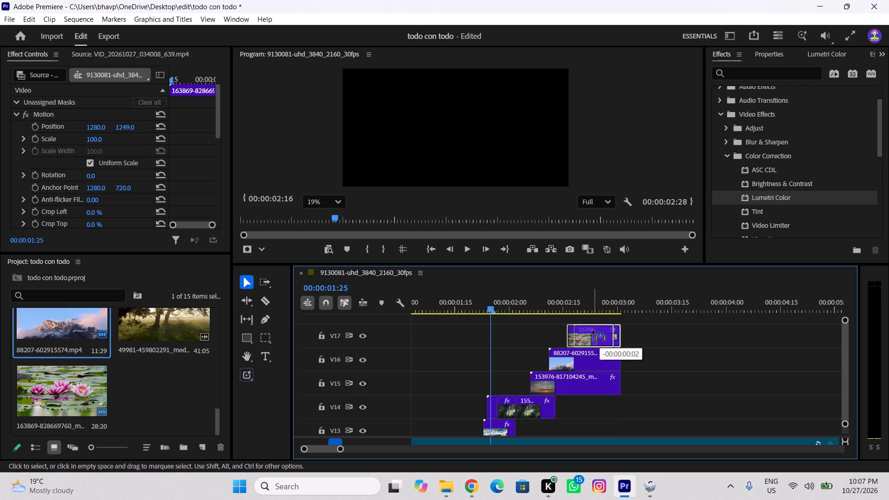
pyautogui.moveTo(593, 330); pyautogui.dragTo(591, 331)
pyautogui.moveTo(612, 332); pyautogui.dragTo(622, 332)
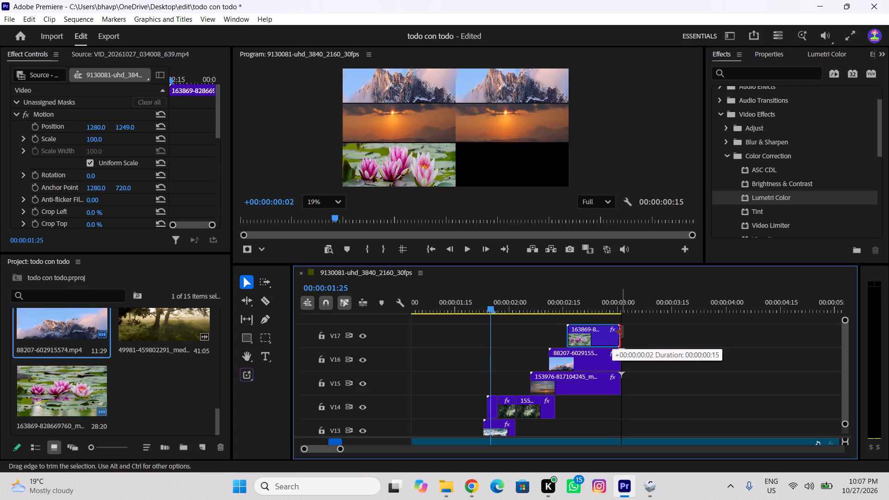
pyautogui.moveTo(622, 332); pyautogui.dragTo(622, 332)
# Play the sequence from about 00:00:01:21 to check the timing of the sunset, mountain and lotus strips.
pyautogui.moveTo(616, 306); pyautogui.dragTo(478, 312)
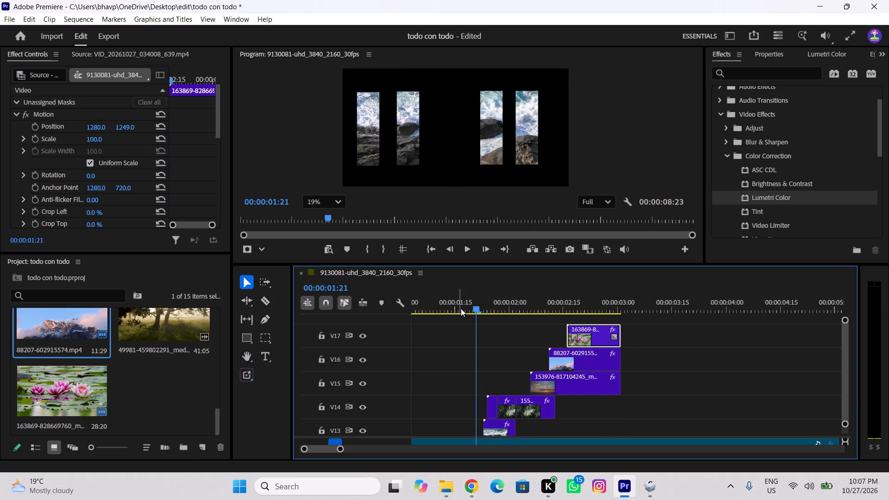
pyautogui.press('space')
pyautogui.press('space')
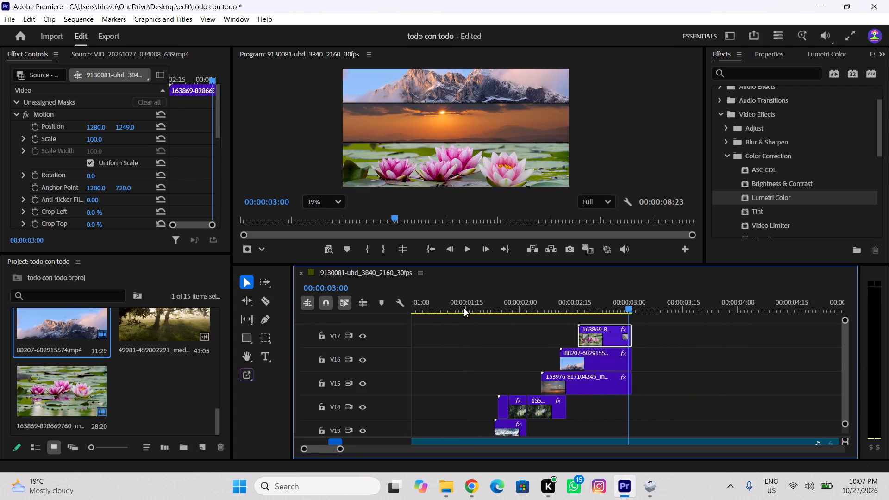
# Move the playhead to 00:00:02:06 at the sunset clip's start and apply the Lumetri Color effect to the sunset clip on V15.
pyautogui.moveTo(586, 299); pyautogui.dragTo(542, 338)
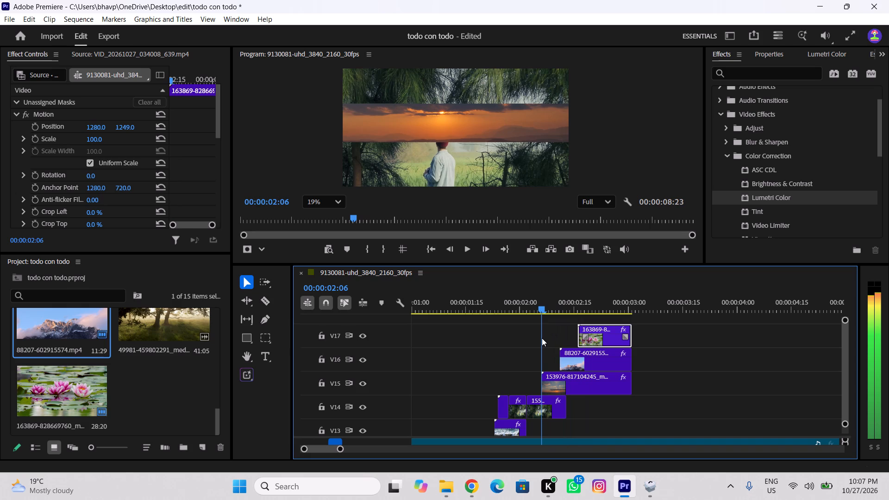
pyautogui.moveTo(542, 338); pyautogui.dragTo(543, 359)
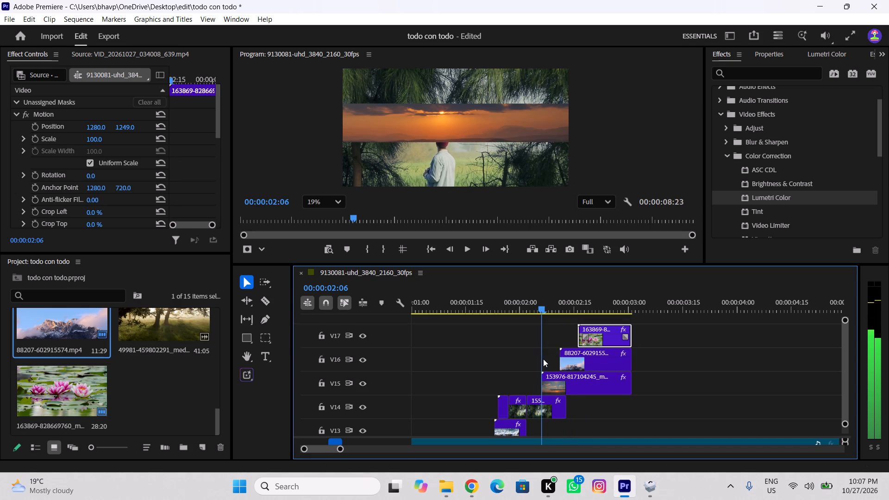
pyautogui.moveTo(543, 359); pyautogui.dragTo(544, 359)
pyautogui.scroll(-13, 50, 200)
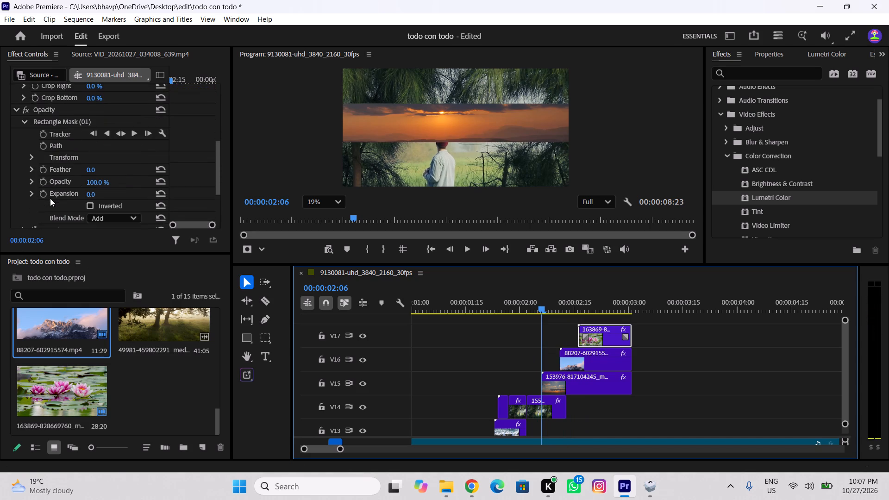
pyautogui.scroll(-6, 50, 198)
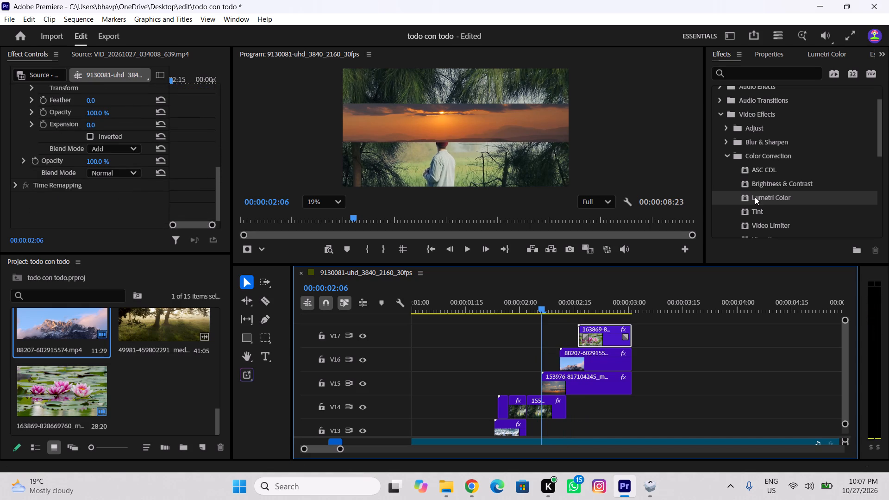
pyautogui.moveTo(755, 197); pyautogui.dragTo(579, 385)
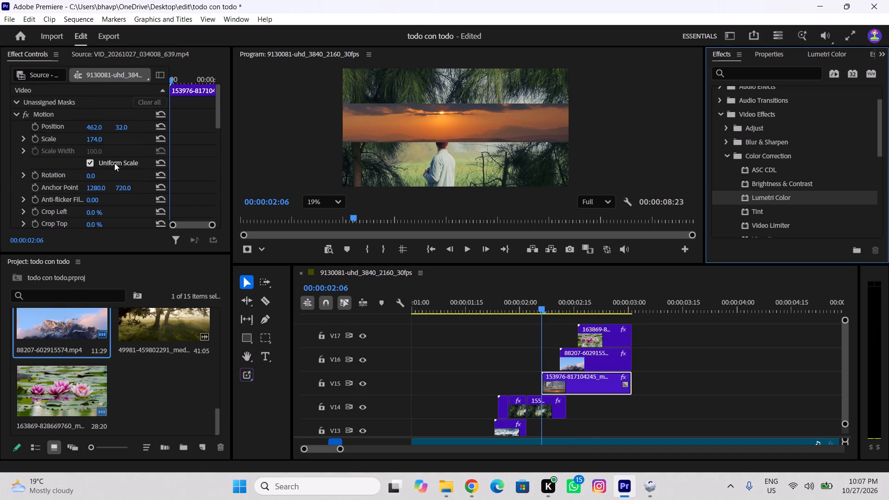
# Look through the sunset clip's effect settings, including the Lumetri RGB curves and hue saturation curves.
pyautogui.scroll(-20, 113, 161)
pyautogui.scroll(-6, 113, 159)
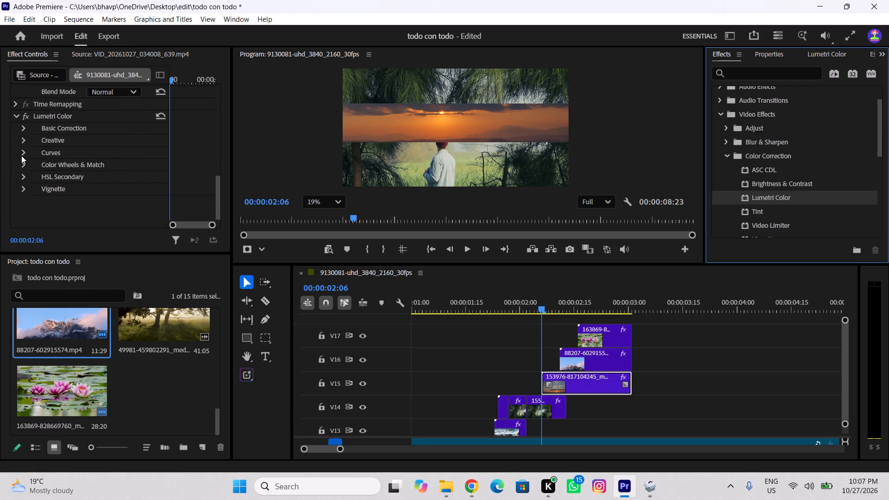
pyautogui.click(21, 154)
pyautogui.scroll(-16, 56, 158)
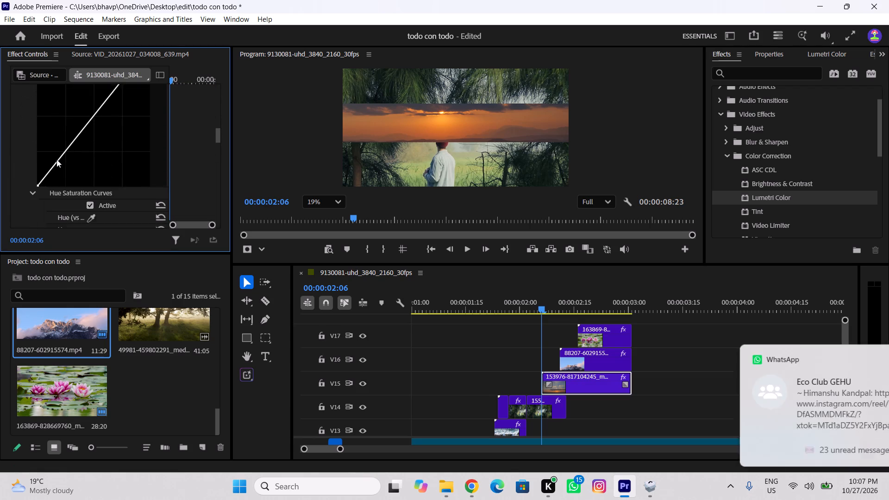
pyautogui.scroll(-1, 56, 159)
pyautogui.scroll(2, 47, 170)
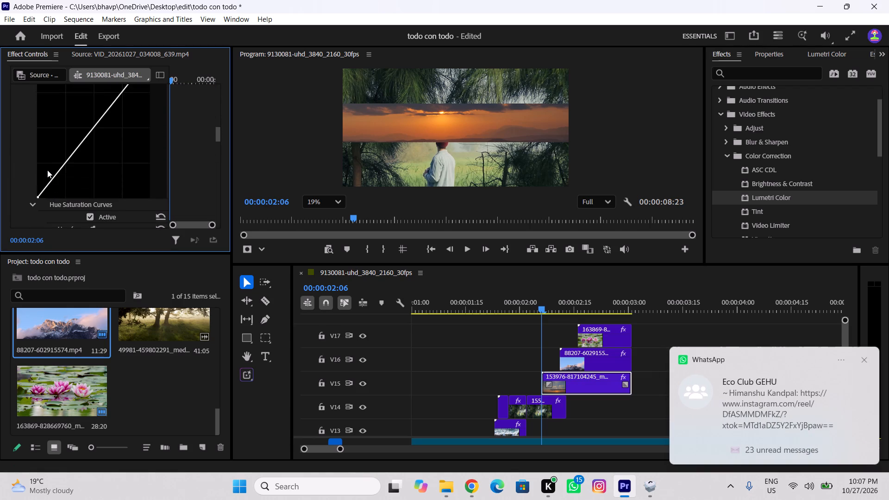
pyautogui.scroll(1, 47, 170)
pyautogui.scroll(-7, 47, 170)
pyautogui.scroll(20, 47, 170)
pyautogui.scroll(7, 47, 170)
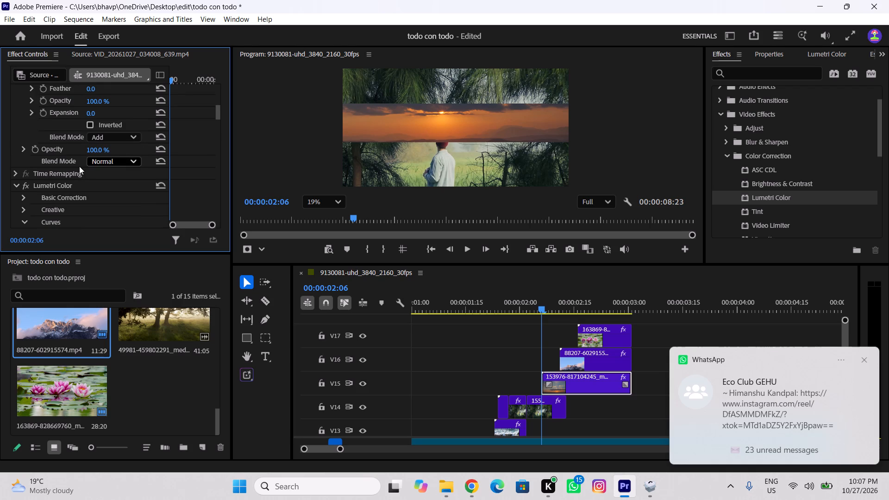
pyautogui.scroll(6, 79, 166)
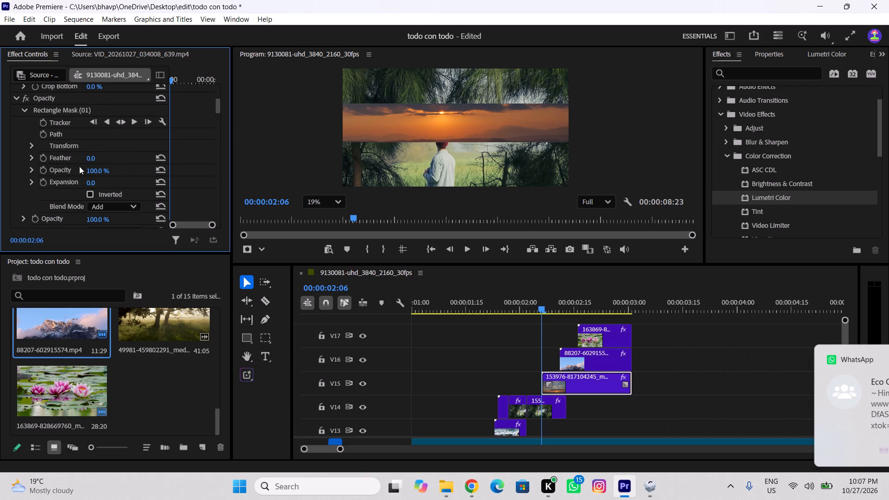
pyautogui.scroll(-4, 79, 165)
pyautogui.scroll(15, 79, 165)
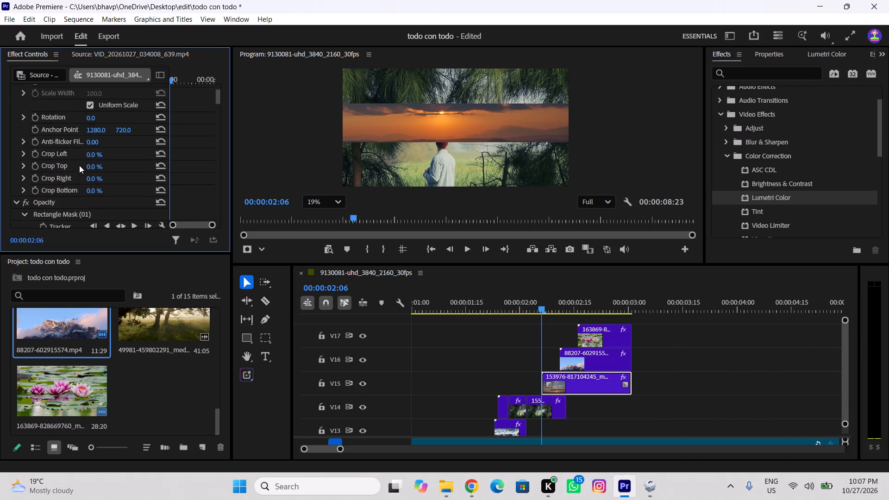
pyautogui.scroll(3, 79, 165)
pyautogui.scroll(-19, 79, 165)
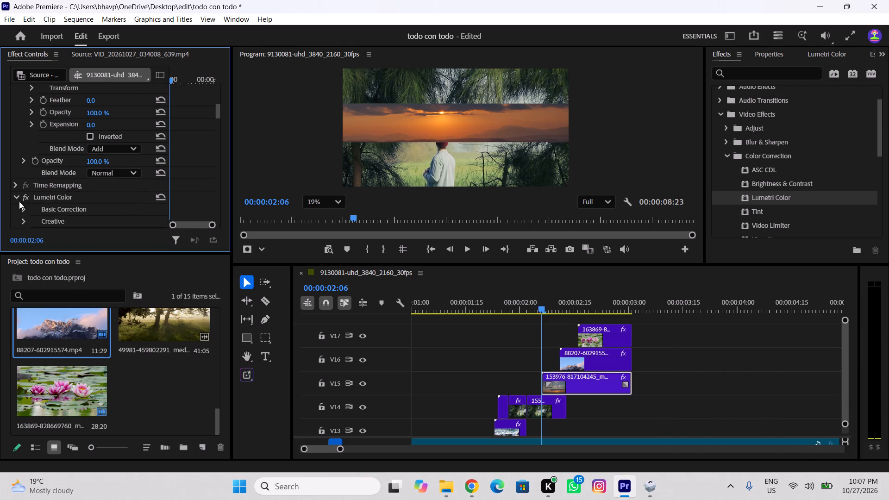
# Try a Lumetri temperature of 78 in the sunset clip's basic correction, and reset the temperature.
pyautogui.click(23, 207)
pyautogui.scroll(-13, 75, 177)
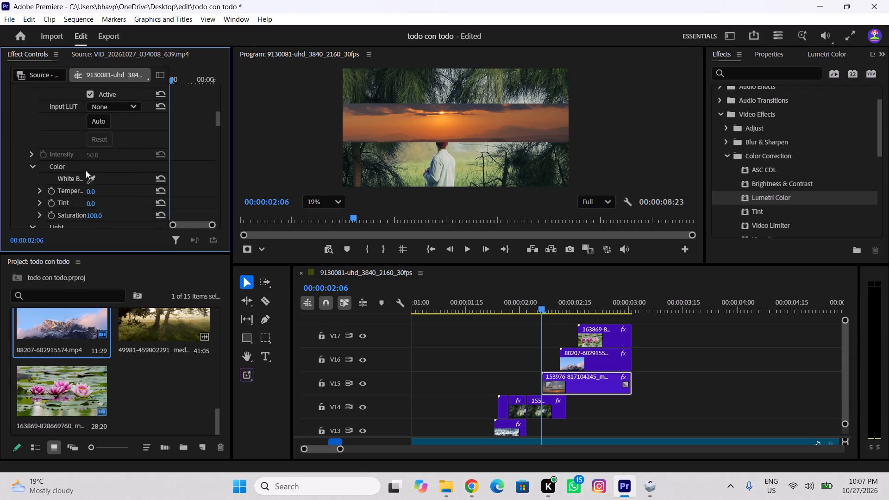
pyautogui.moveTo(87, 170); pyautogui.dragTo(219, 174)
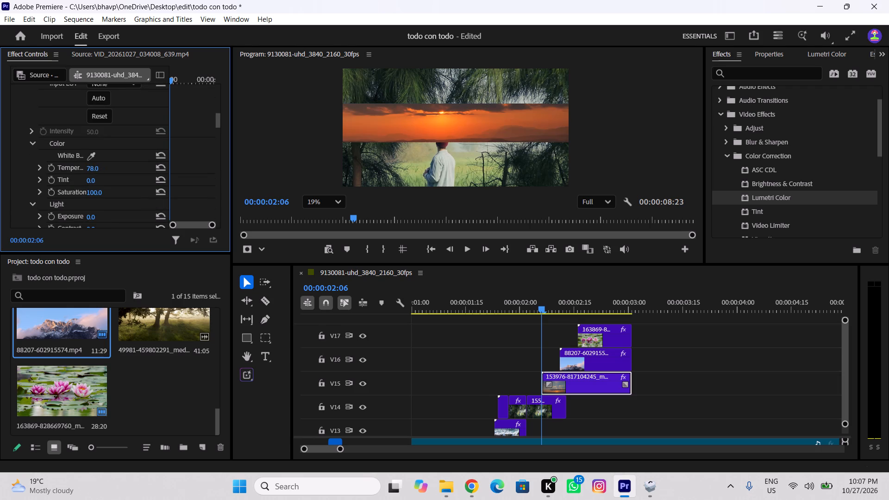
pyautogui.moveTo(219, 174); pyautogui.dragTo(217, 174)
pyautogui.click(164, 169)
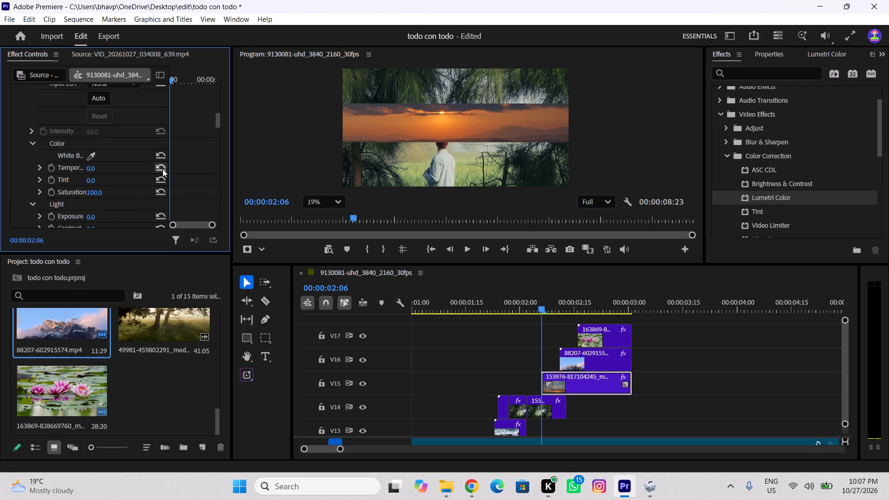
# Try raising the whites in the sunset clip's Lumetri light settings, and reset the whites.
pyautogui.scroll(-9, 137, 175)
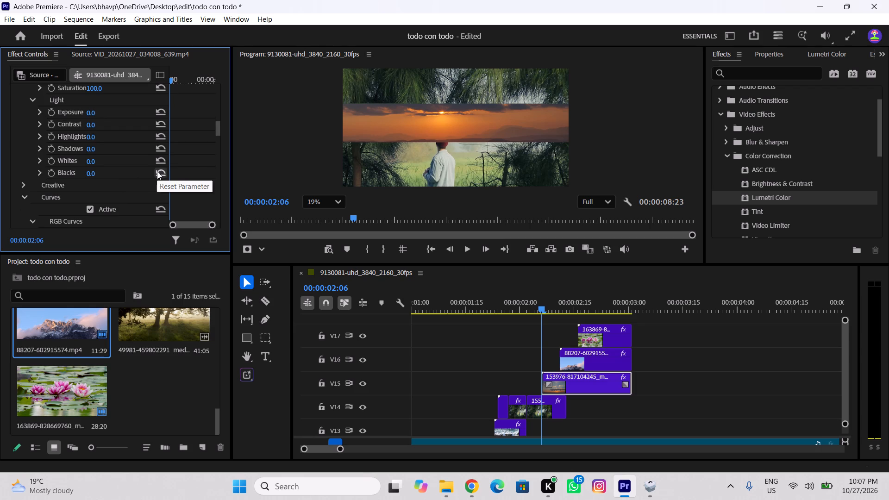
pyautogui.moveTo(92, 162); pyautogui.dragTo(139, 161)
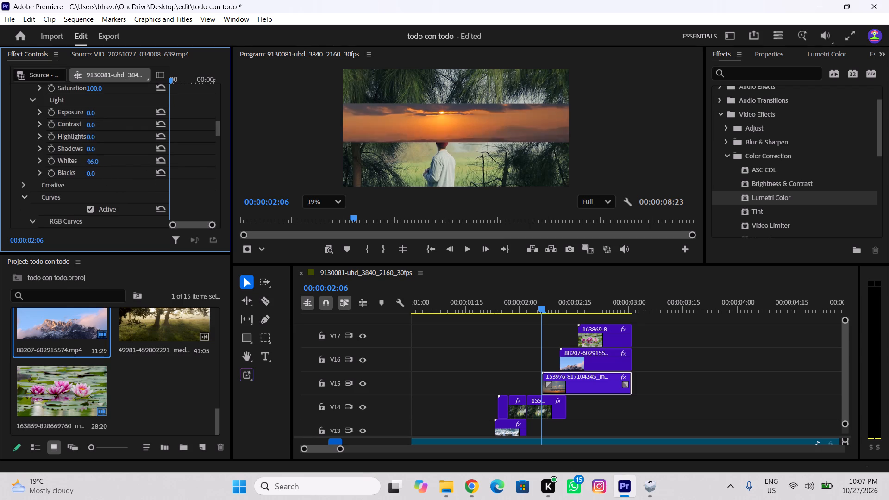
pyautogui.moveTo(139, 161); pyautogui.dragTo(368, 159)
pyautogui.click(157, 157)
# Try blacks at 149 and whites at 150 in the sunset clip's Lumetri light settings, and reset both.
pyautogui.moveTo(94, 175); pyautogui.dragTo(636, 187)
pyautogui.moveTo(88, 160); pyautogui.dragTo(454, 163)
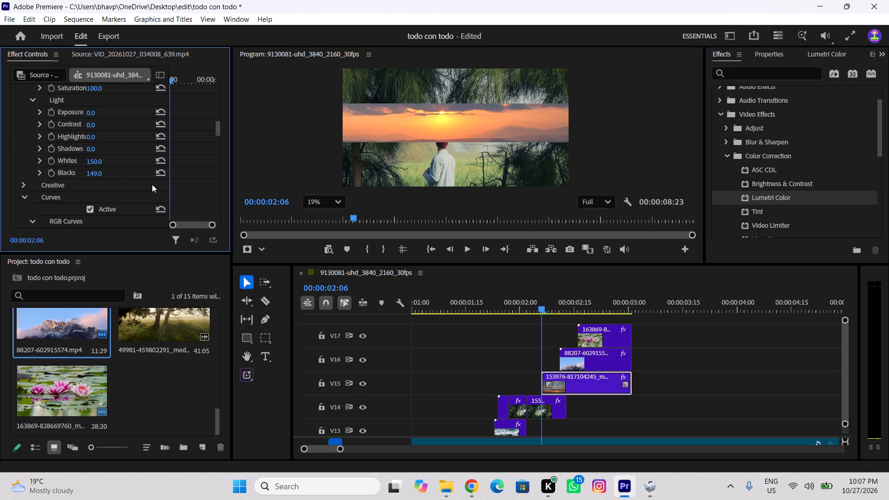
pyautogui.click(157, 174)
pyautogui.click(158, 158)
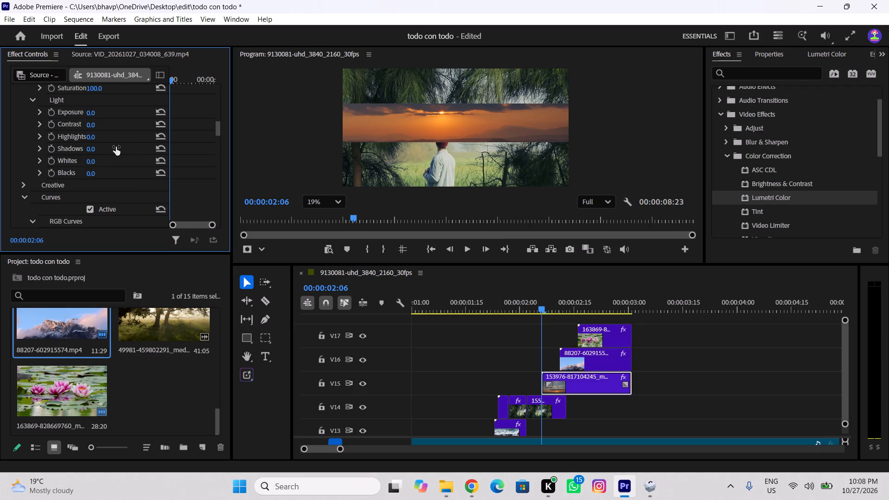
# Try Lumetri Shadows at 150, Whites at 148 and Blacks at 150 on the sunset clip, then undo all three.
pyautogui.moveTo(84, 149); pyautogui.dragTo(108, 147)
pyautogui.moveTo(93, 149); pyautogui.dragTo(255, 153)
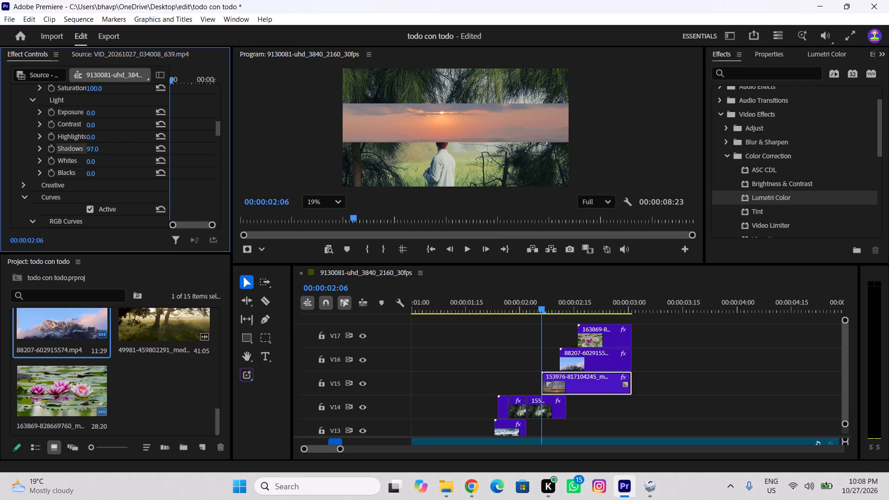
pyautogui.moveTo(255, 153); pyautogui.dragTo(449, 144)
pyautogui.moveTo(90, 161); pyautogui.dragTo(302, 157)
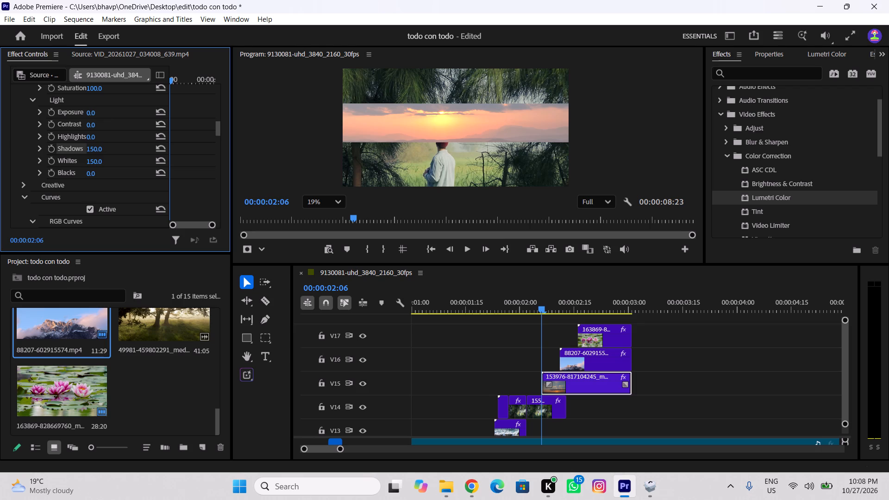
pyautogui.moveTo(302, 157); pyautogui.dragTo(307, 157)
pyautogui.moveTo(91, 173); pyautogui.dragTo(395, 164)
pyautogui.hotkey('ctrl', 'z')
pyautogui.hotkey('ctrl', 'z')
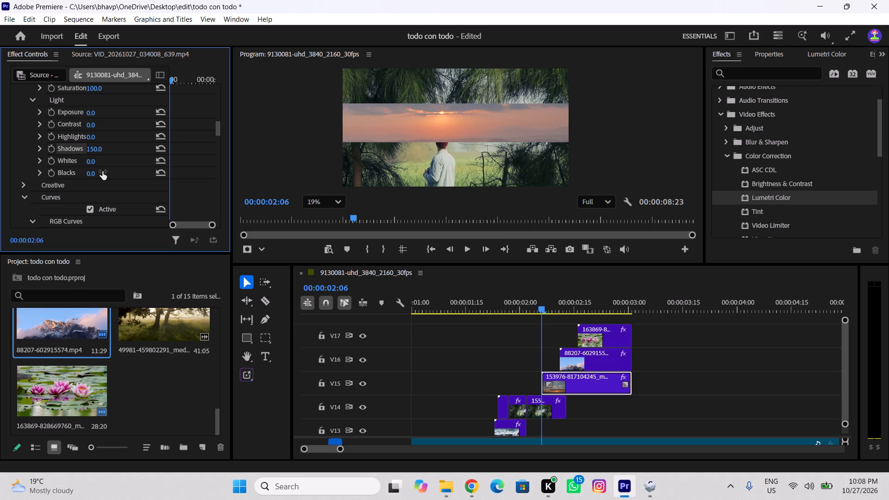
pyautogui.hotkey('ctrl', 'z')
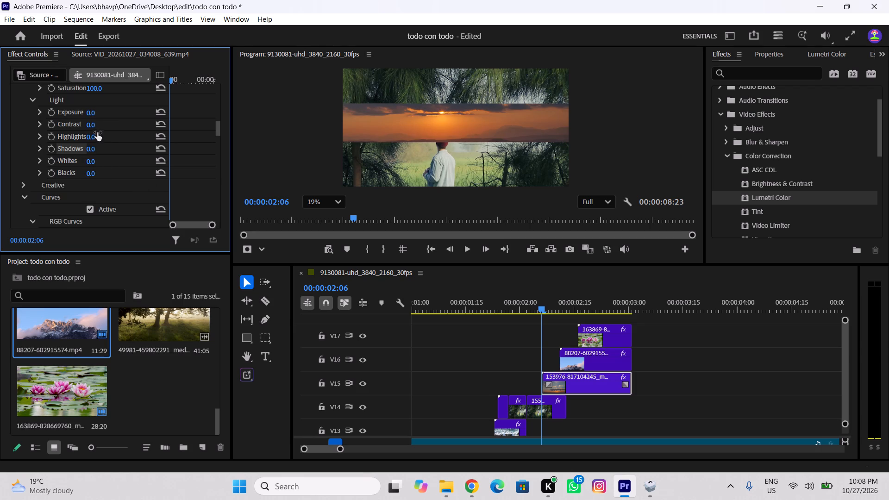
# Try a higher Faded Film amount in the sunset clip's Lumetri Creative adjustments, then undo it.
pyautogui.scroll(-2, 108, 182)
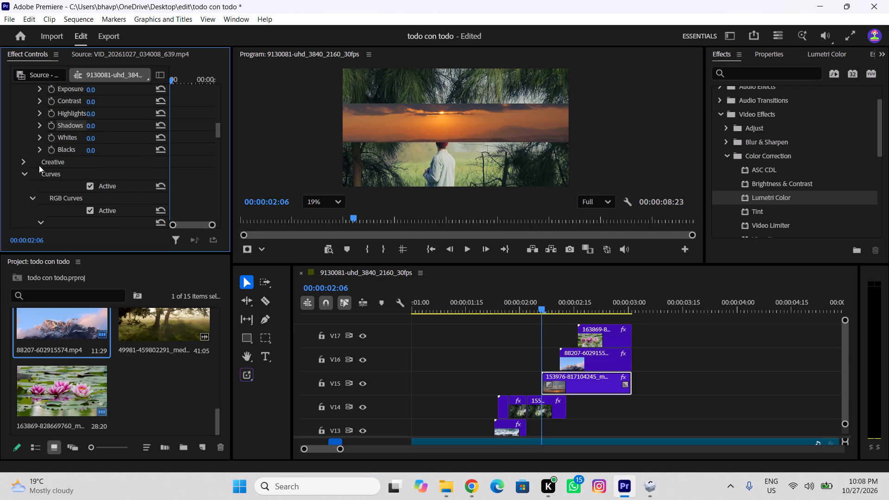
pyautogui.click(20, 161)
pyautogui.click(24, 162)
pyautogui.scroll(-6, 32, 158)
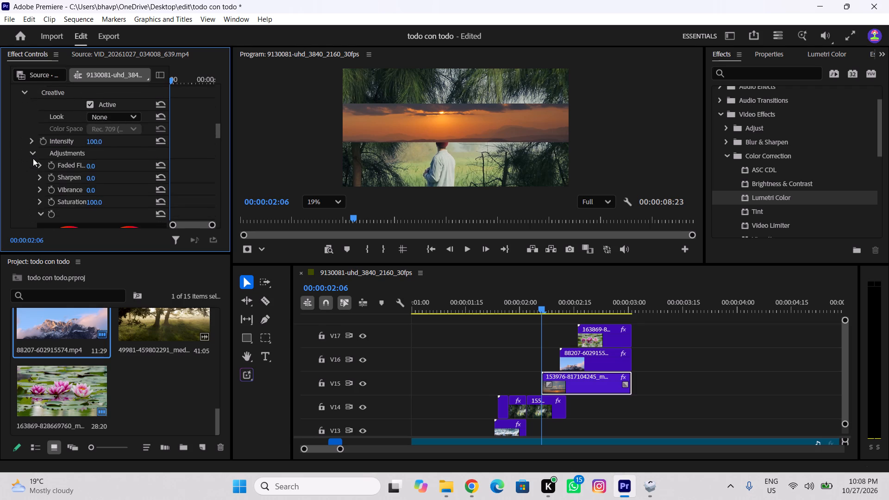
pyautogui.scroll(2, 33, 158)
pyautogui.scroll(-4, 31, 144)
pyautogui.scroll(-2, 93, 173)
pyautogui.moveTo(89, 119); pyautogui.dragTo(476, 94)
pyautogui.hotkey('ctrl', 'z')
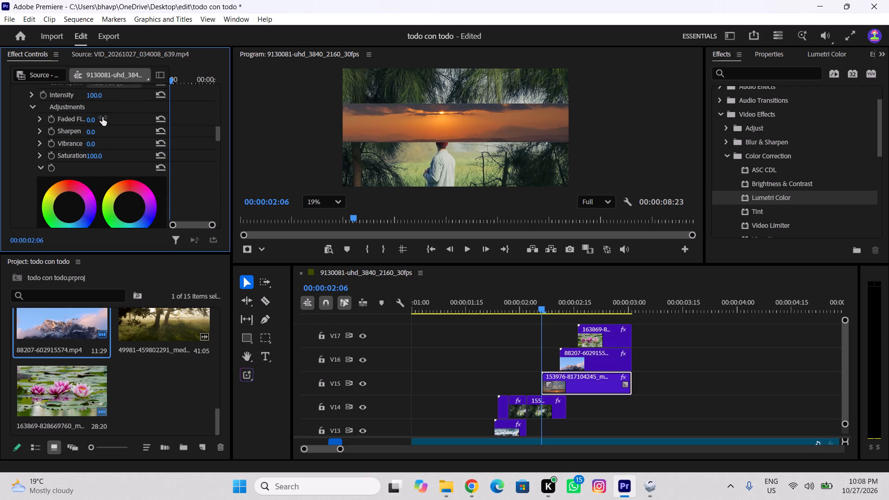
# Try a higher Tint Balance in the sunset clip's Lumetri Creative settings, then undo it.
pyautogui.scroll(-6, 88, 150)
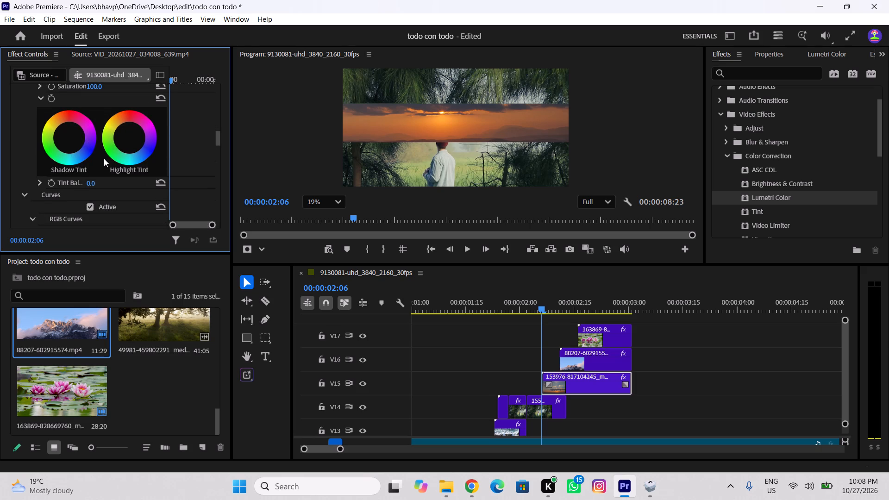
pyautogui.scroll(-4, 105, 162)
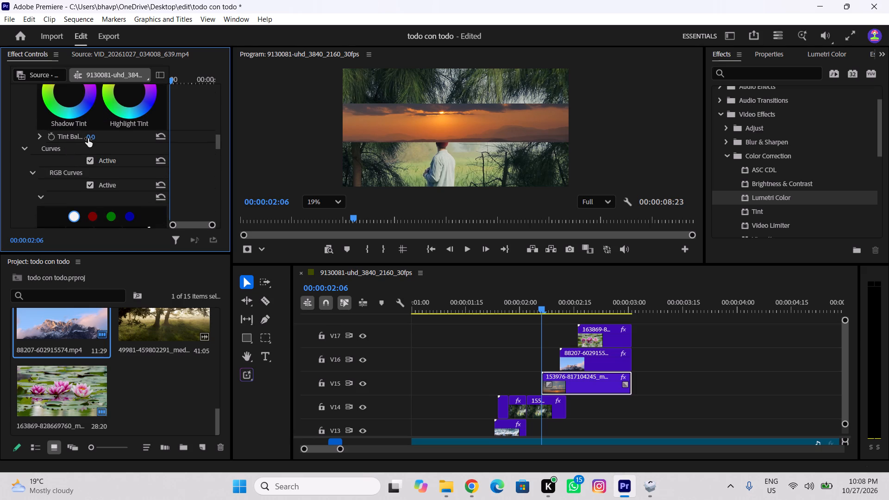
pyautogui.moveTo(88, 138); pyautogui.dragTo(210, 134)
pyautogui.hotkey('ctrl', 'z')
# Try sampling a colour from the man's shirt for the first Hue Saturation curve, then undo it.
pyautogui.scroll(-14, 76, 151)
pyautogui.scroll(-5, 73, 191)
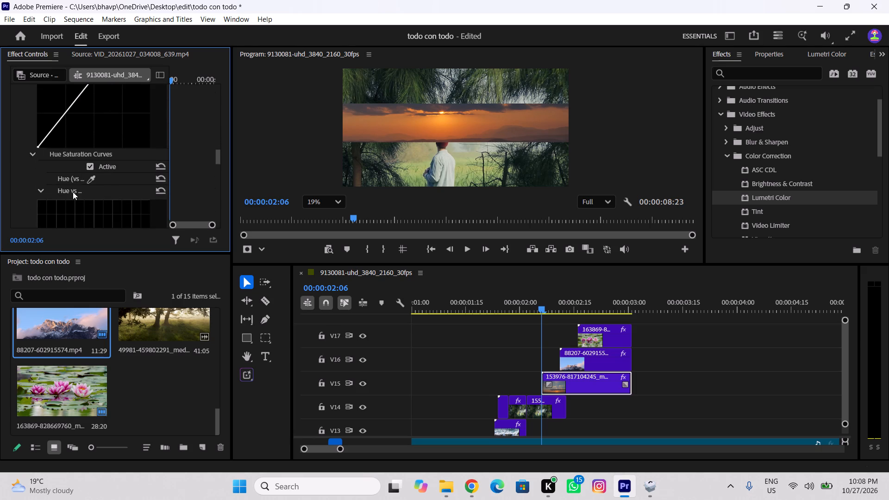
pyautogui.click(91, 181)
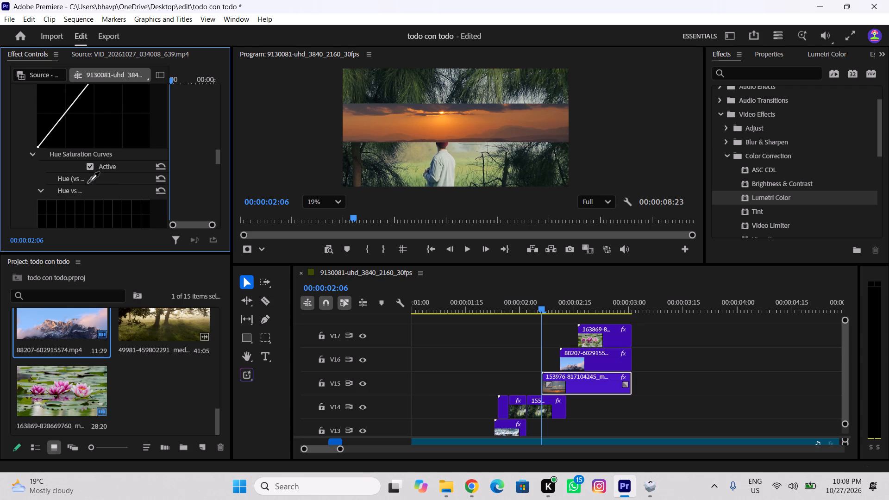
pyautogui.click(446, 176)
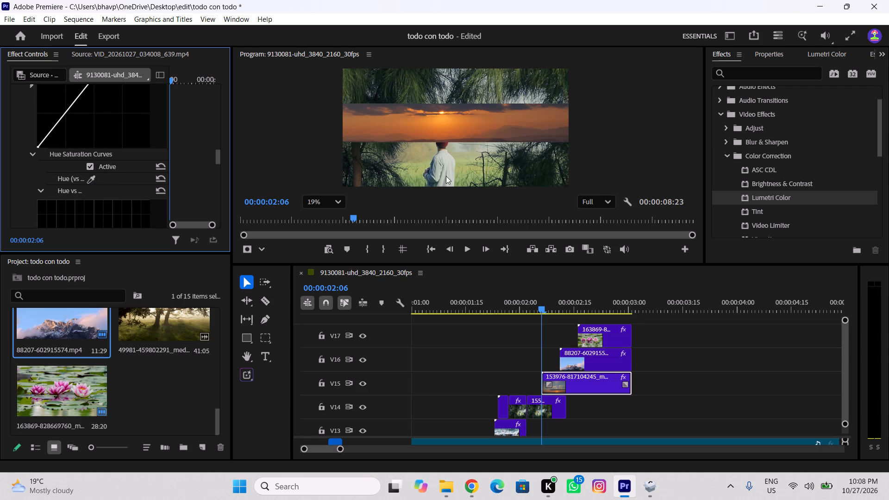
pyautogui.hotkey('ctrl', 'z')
# Examine the sunset clip's remaining Lumetri controls, from the Hue Saturation Curves through HSL Secondary to Vignette.
pyautogui.scroll(-7, 389, 175)
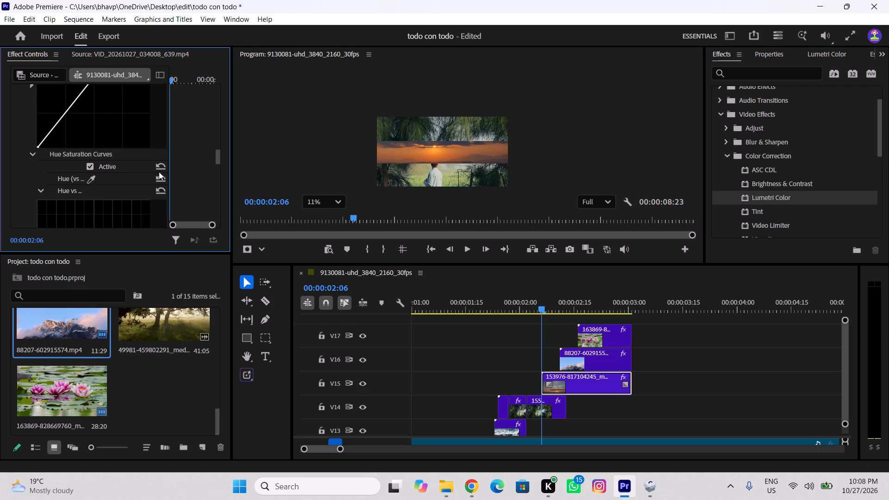
pyautogui.scroll(-18, 85, 161)
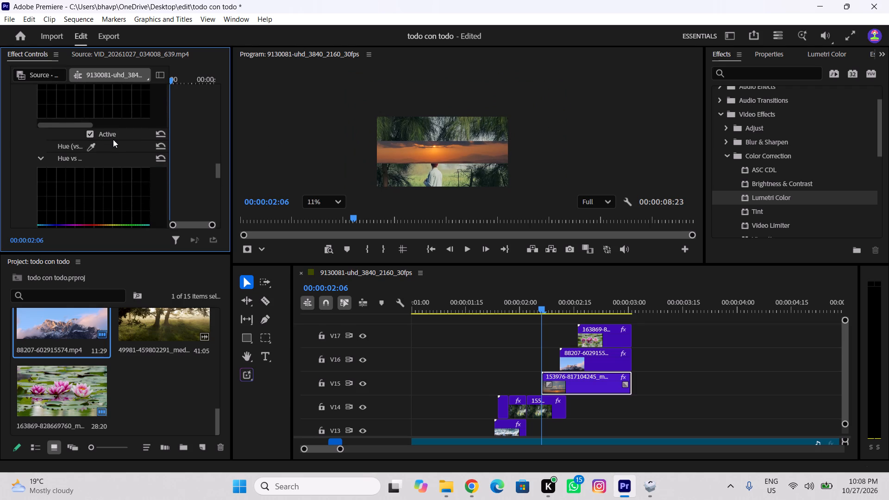
pyautogui.scroll(-20, 113, 139)
pyautogui.scroll(-18, 113, 139)
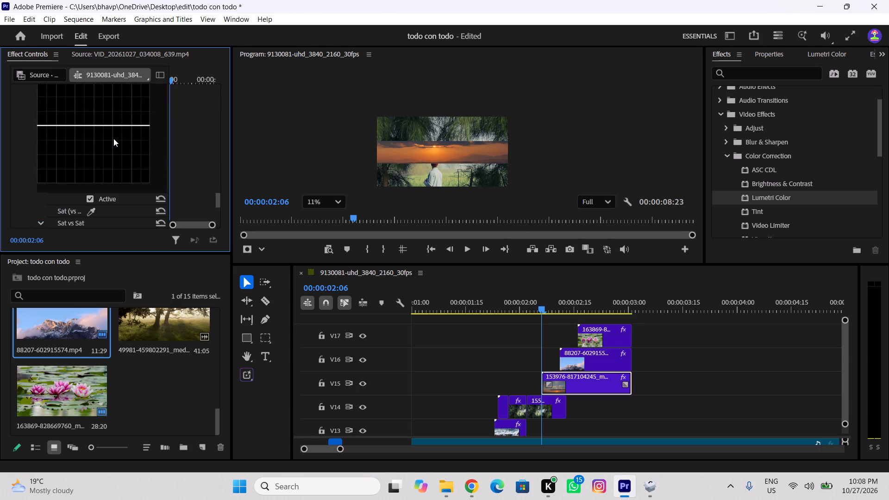
pyautogui.scroll(-18, 113, 138)
pyautogui.scroll(5, 113, 138)
pyautogui.scroll(-4, 113, 138)
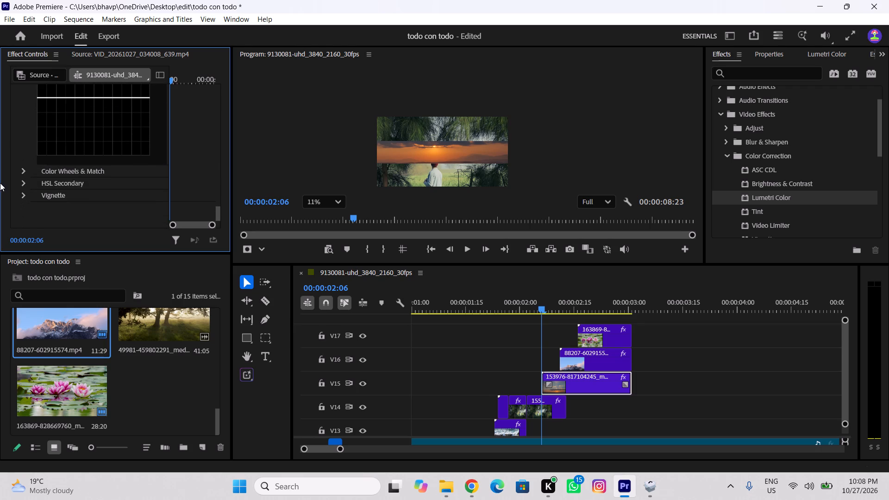
pyautogui.click(25, 186)
pyautogui.scroll(-13, 24, 187)
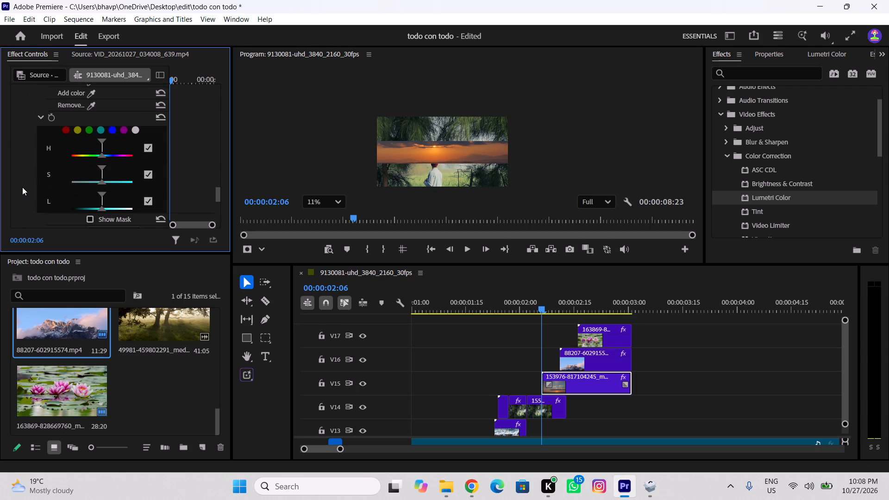
pyautogui.scroll(-16, 22, 187)
pyautogui.scroll(-13, 25, 201)
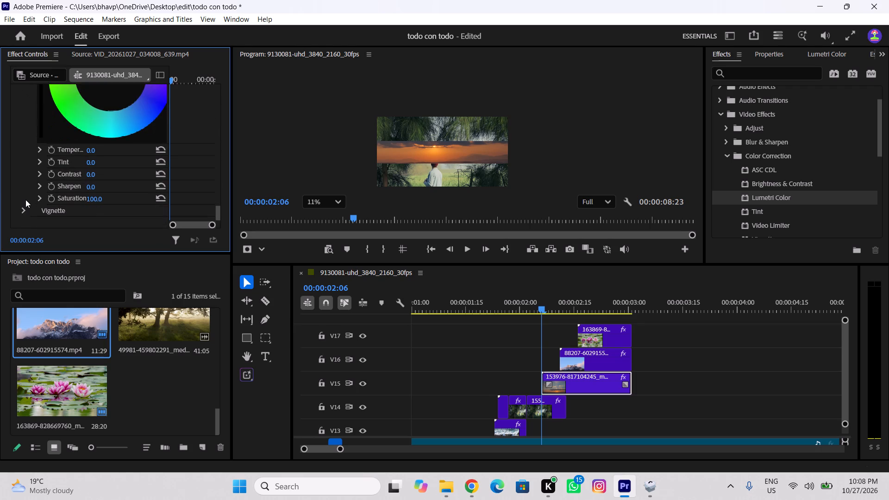
pyautogui.scroll(-7, 25, 200)
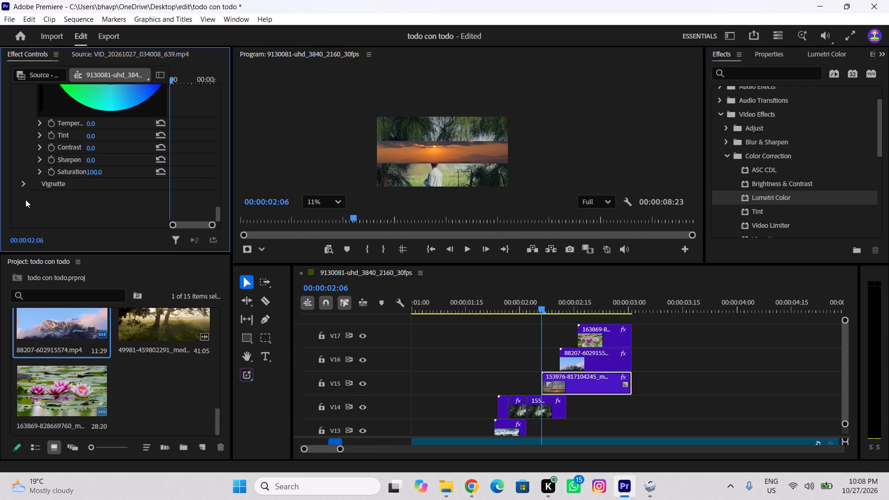
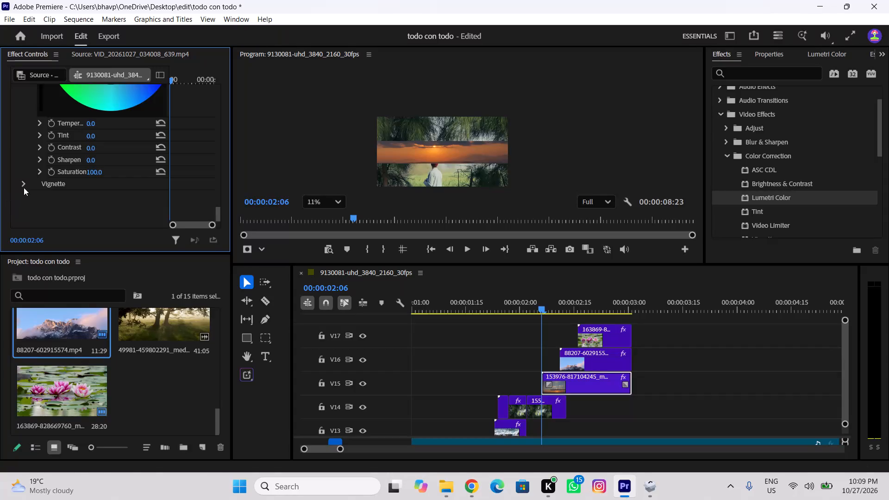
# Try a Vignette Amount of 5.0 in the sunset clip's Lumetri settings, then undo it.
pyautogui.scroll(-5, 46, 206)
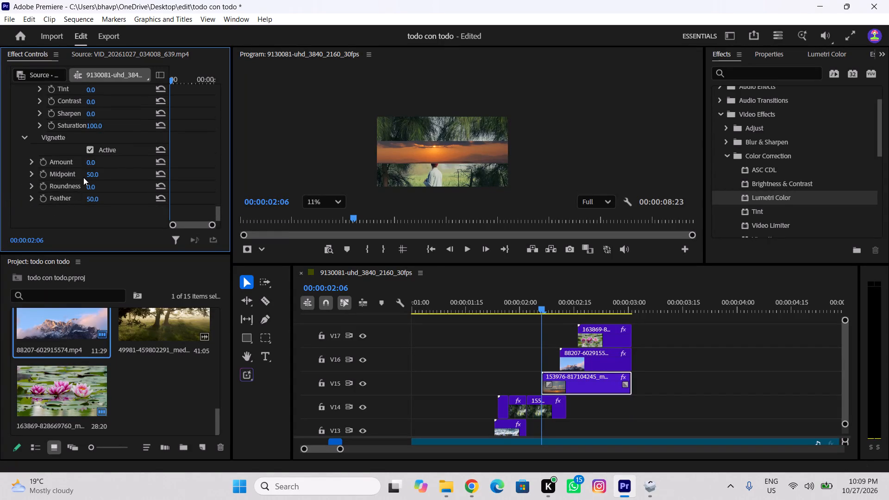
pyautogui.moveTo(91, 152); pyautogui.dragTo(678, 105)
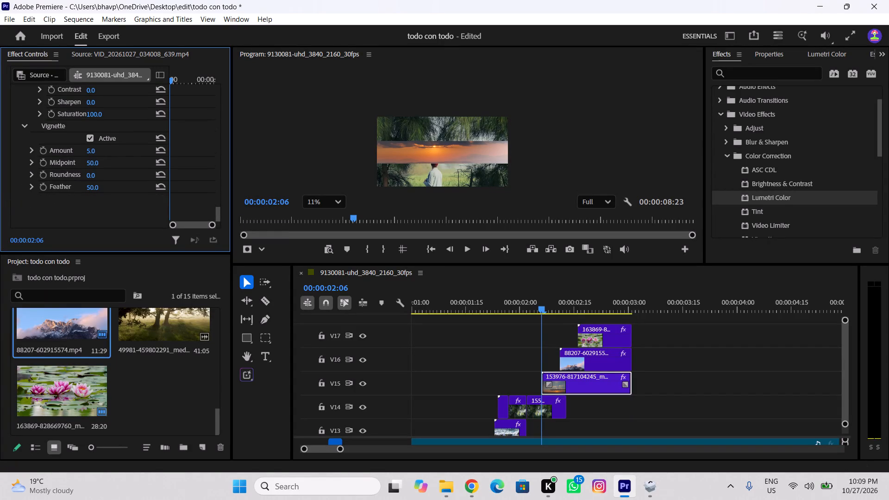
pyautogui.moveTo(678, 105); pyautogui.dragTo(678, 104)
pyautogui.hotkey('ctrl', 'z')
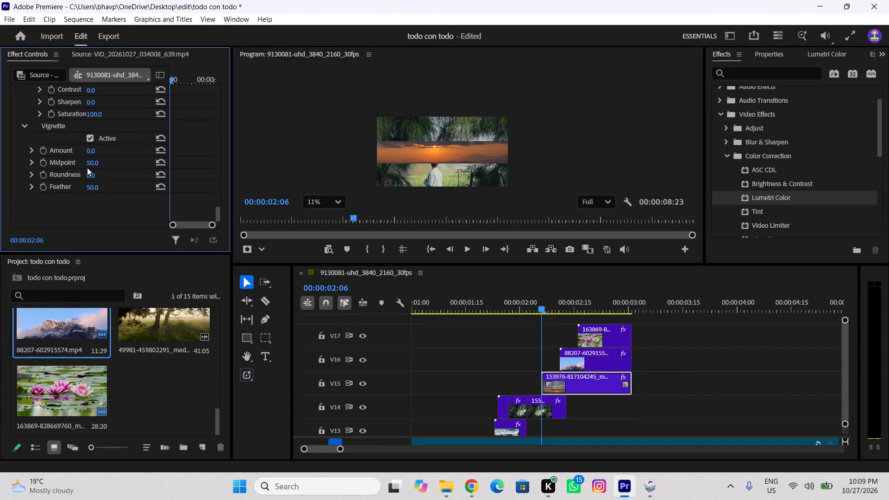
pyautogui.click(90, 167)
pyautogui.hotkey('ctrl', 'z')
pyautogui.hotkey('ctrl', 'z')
# Set the sunset clip's Vignette Roundness to 100 and move the playhead back to 00:00:02:04.
pyautogui.moveTo(89, 175); pyautogui.dragTo(31, 181)
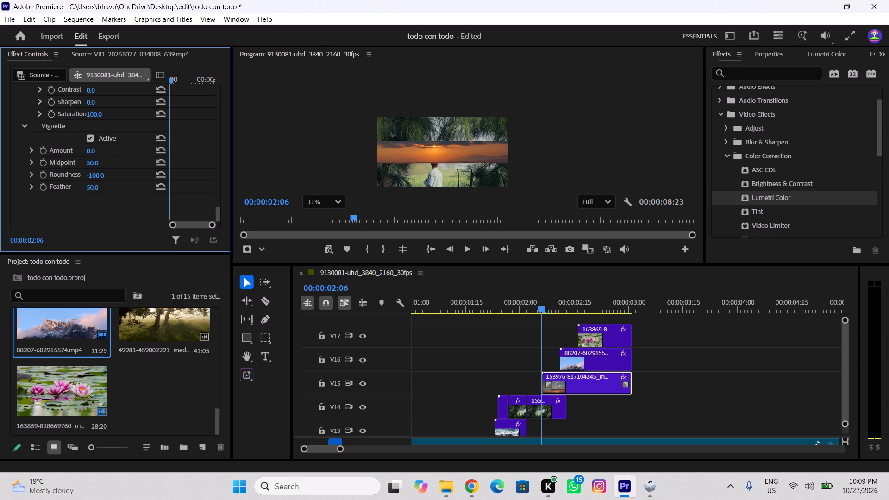
pyautogui.moveTo(31, 181); pyautogui.dragTo(300, 168)
pyautogui.moveTo(576, 282); pyautogui.dragTo(576, 289)
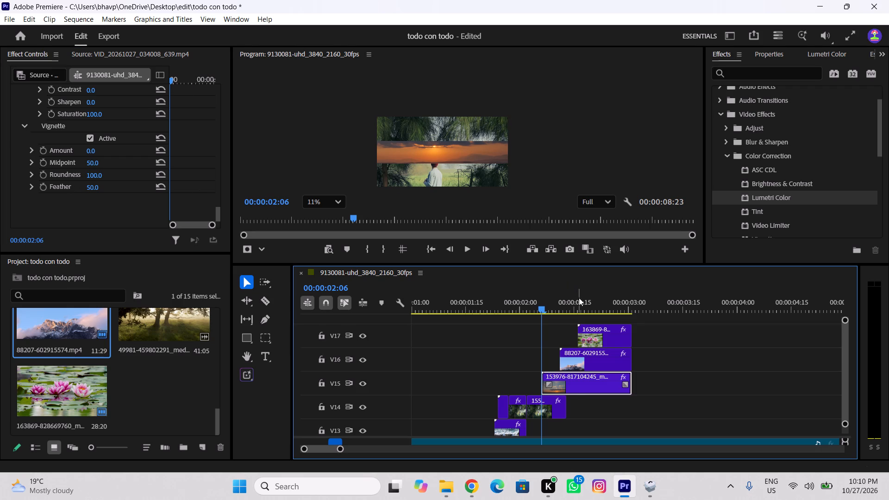
pyautogui.moveTo(579, 298); pyautogui.dragTo(536, 314)
# Raise the black point of the sunset clip's white RGB curve to maximum output, flattening the curve.
pyautogui.scroll(20, 51, 196)
pyautogui.scroll(1, 51, 196)
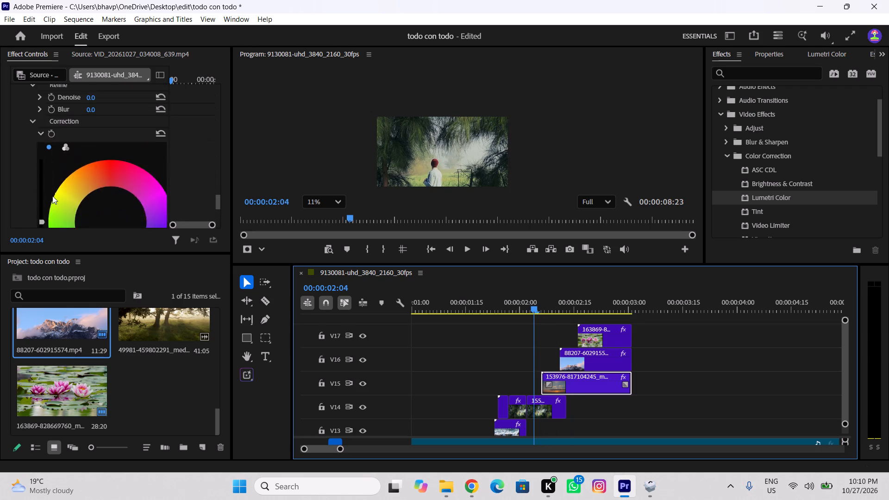
pyautogui.scroll(20, 52, 196)
pyautogui.scroll(16, 52, 196)
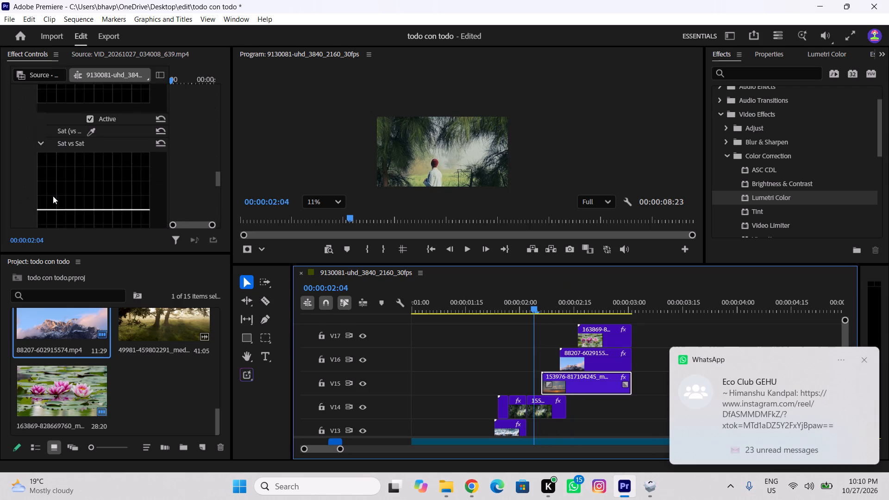
pyautogui.scroll(20, 53, 196)
pyautogui.scroll(20, 56, 193)
pyautogui.scroll(2, 56, 193)
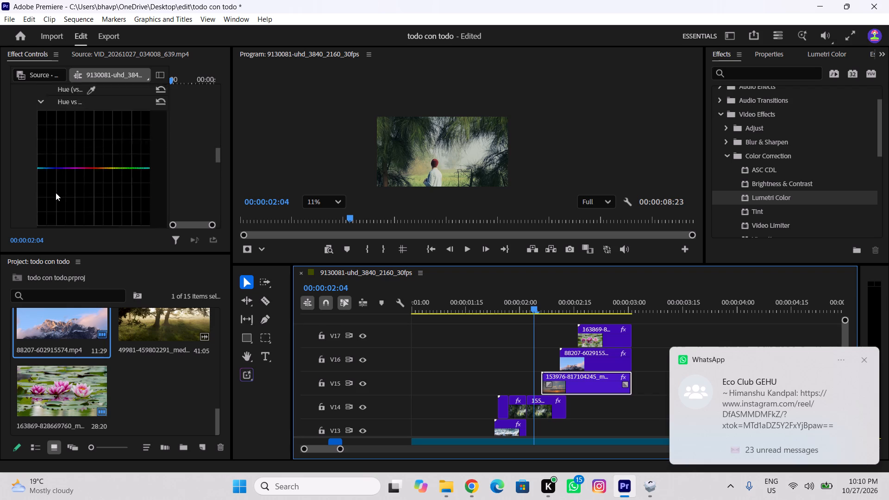
pyautogui.scroll(20, 56, 193)
pyautogui.scroll(14, 56, 193)
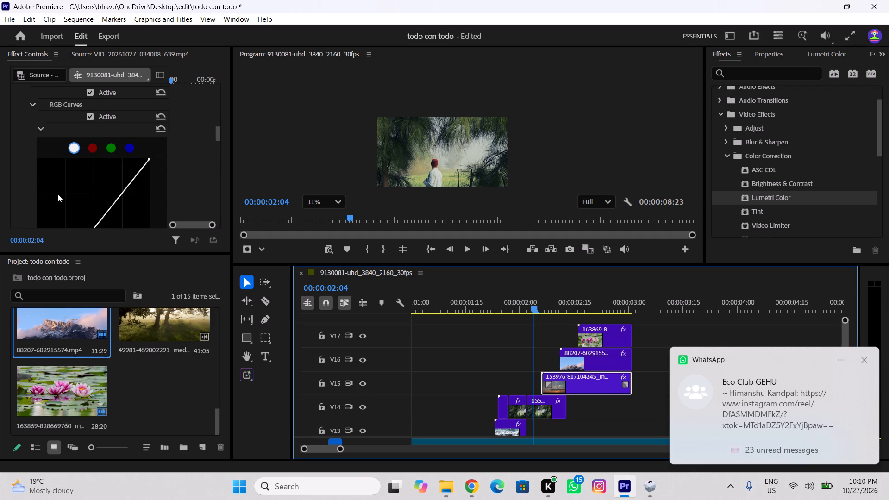
pyautogui.scroll(-10, 57, 194)
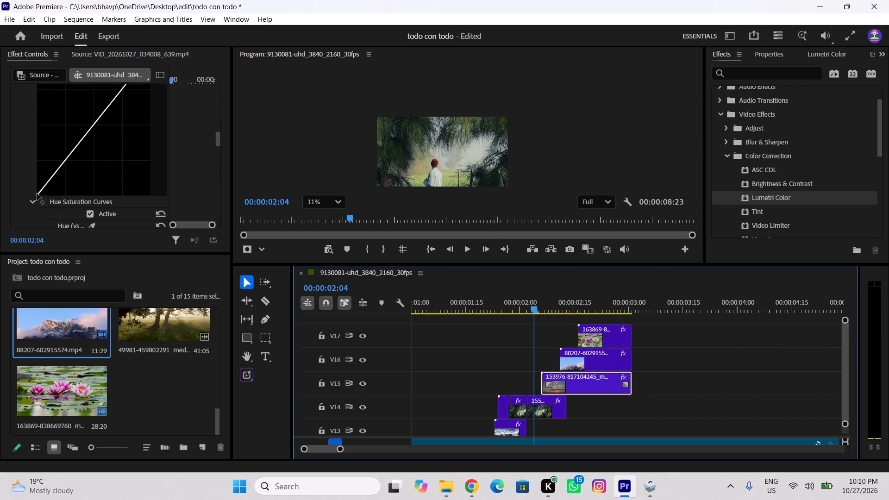
pyautogui.moveTo(38, 192); pyautogui.dragTo(0, 0)
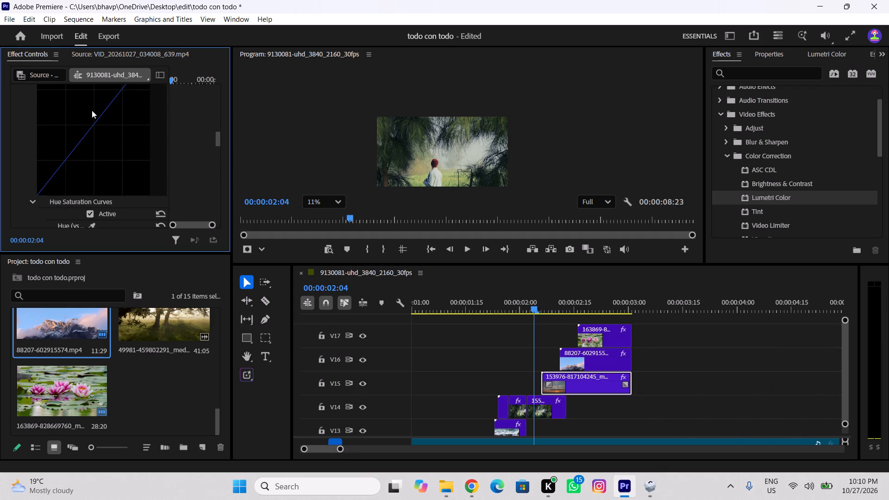
pyautogui.scroll(5, 74, 131)
pyautogui.scroll(-3, 75, 132)
# Check the curve change on the sunset strip around 00:00:02:10 and back at 00:00:02:06, and review the RGB Curves settings.
pyautogui.moveTo(541, 306); pyautogui.dragTo(543, 306)
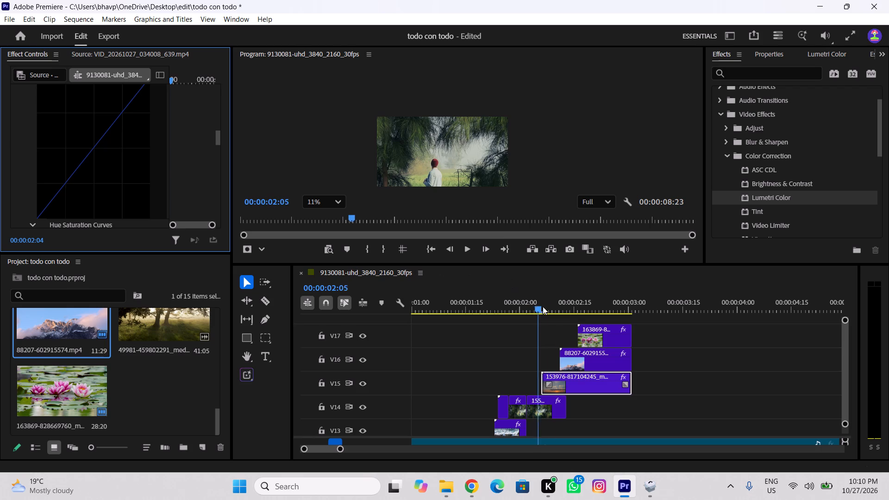
pyautogui.moveTo(543, 306); pyautogui.dragTo(559, 313)
pyautogui.scroll(-6, 173, 171)
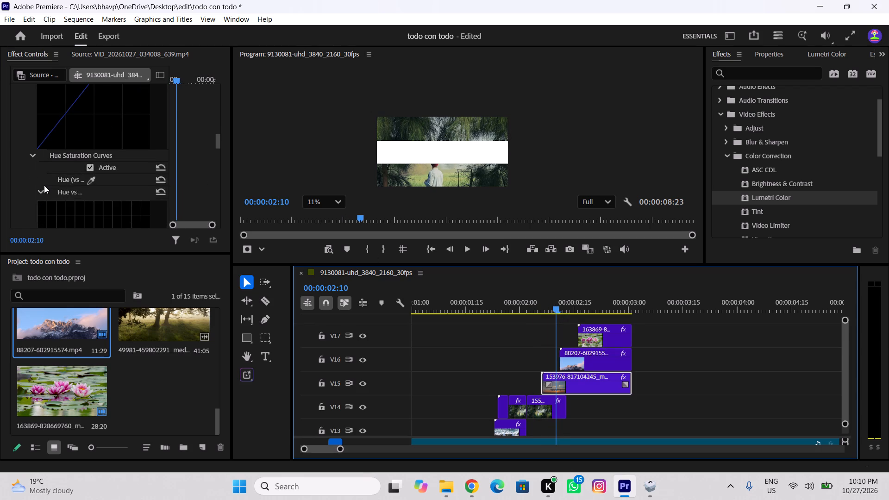
pyautogui.scroll(14, 44, 185)
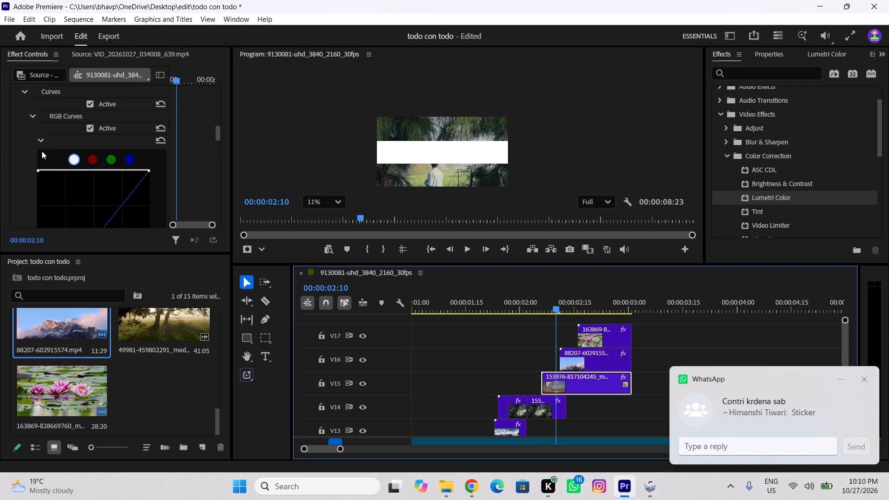
pyautogui.click(66, 117)
pyautogui.moveTo(177, 81); pyautogui.dragTo(175, 82)
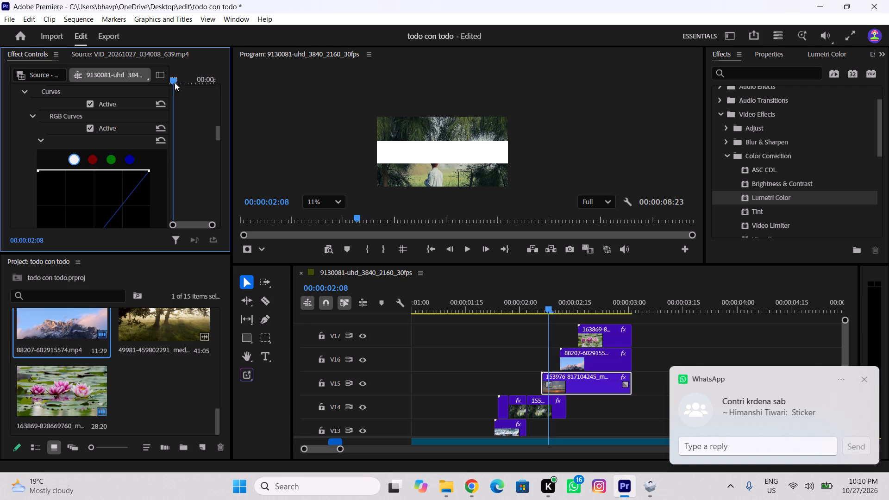
pyautogui.moveTo(175, 82); pyautogui.dragTo(168, 85)
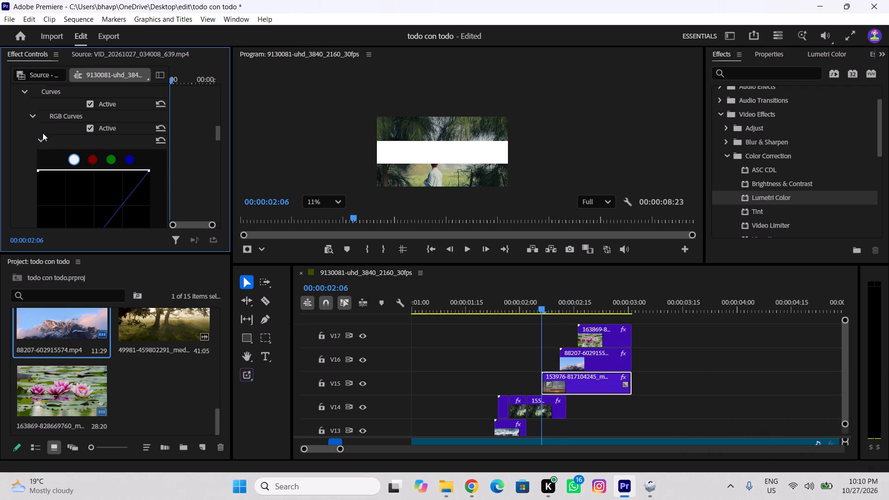
pyautogui.scroll(4, 43, 132)
pyautogui.scroll(-16, 61, 160)
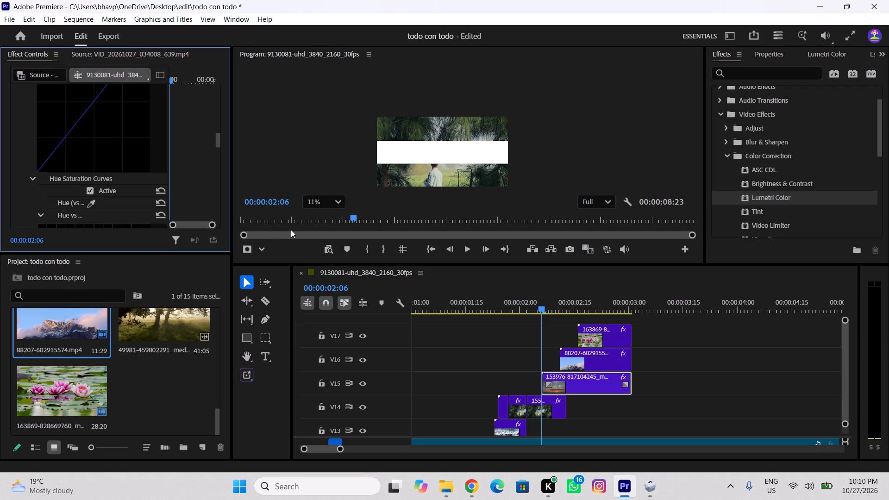
# Undo the last Lumetri curve change on the sunset clip.
pyautogui.hotkey('ctrl', 'z')
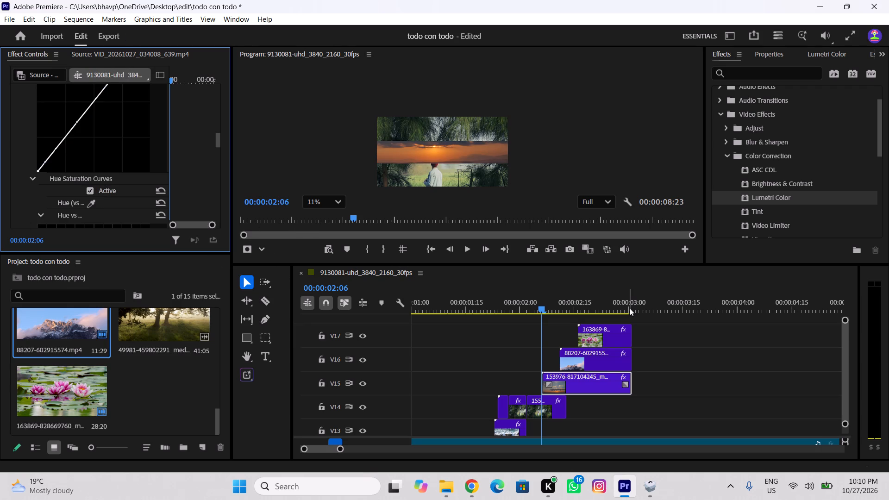
# Play back the sunset, mountain and lotus strip section repeatedly to check its timing against the music.
pyautogui.moveTo(568, 316); pyautogui.dragTo(520, 317)
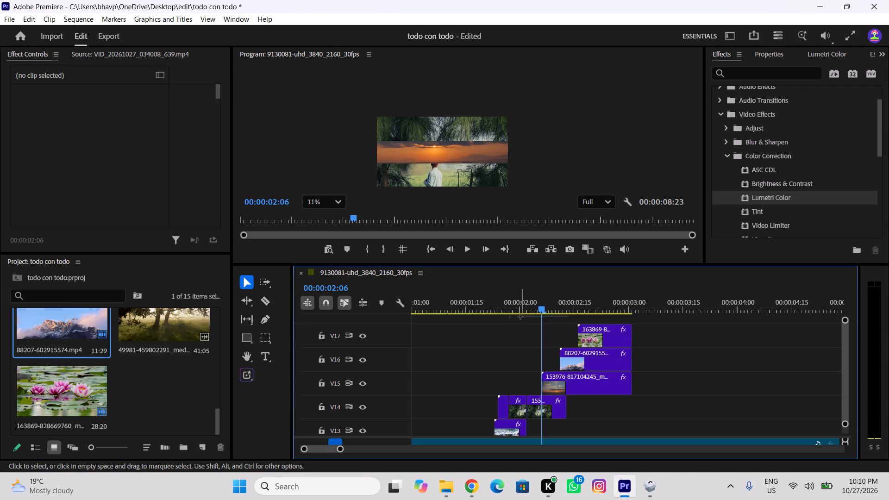
pyautogui.moveTo(520, 317); pyautogui.dragTo(490, 324)
pyautogui.moveTo(535, 312); pyautogui.dragTo(520, 313)
pyautogui.press('space')
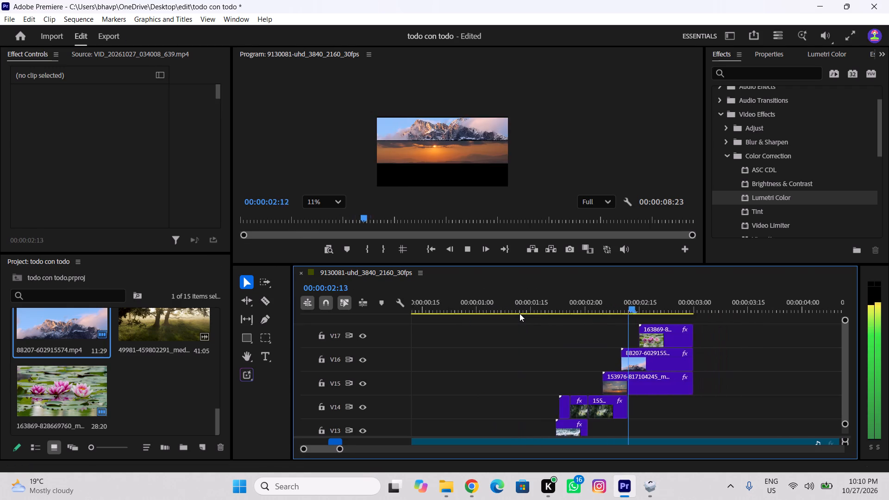
pyautogui.press('space')
pyautogui.press('space')
pyautogui.press('space')
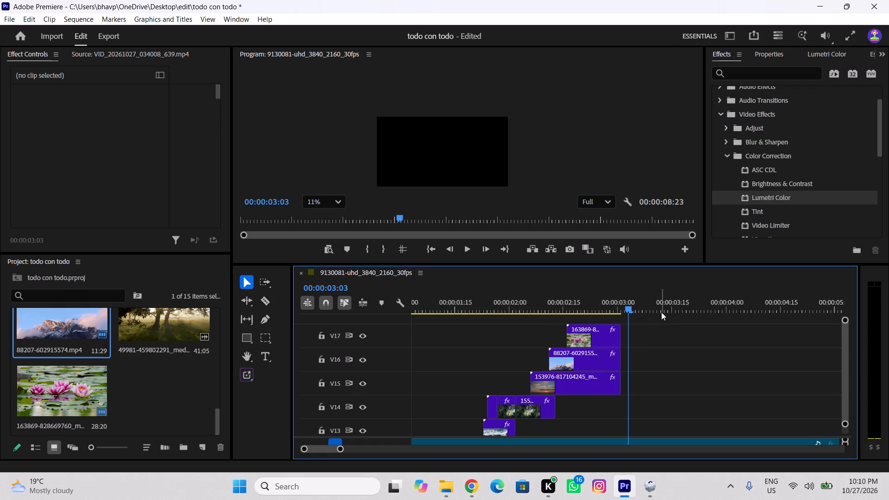
pyautogui.moveTo(629, 308); pyautogui.dragTo(539, 310)
pyautogui.press('space')
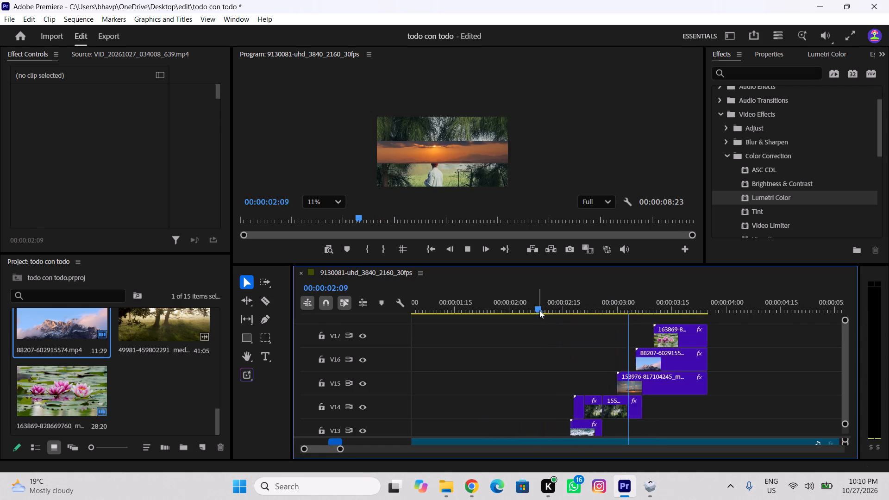
pyautogui.press('space')
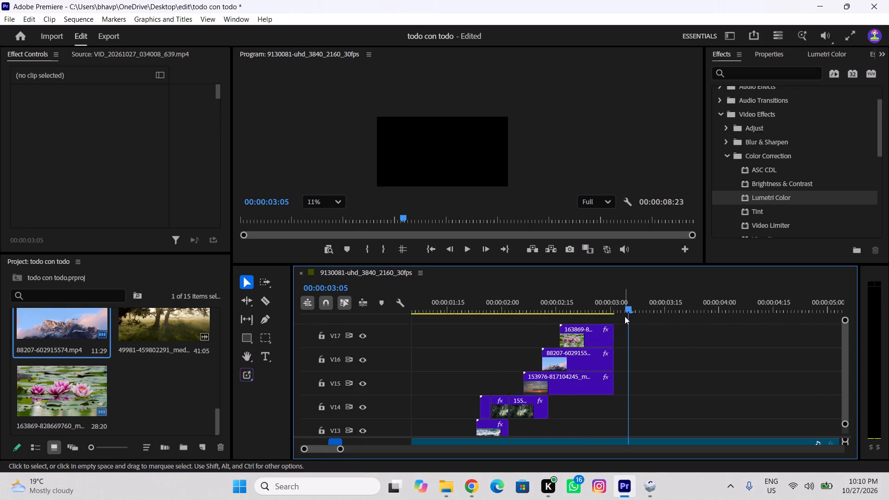
pyautogui.moveTo(630, 308); pyautogui.dragTo(636, 314)
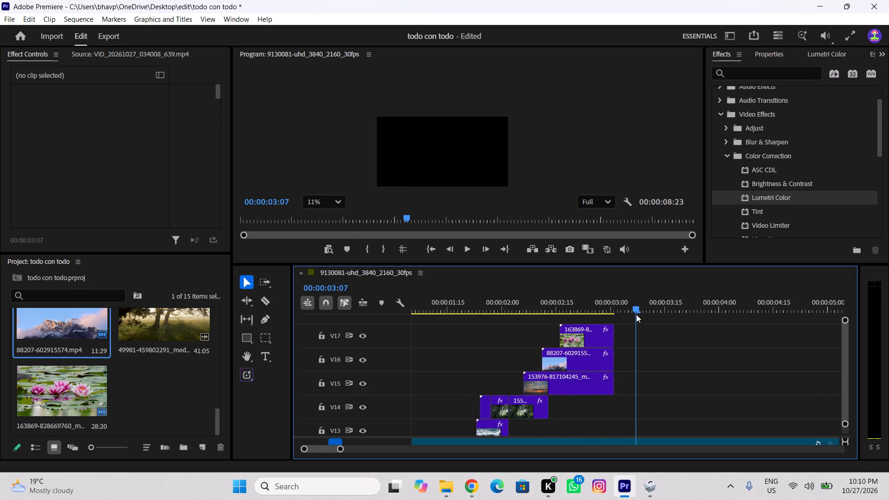
pyautogui.moveTo(636, 314); pyautogui.dragTo(522, 326)
pyautogui.press('space')
pyautogui.press('space')
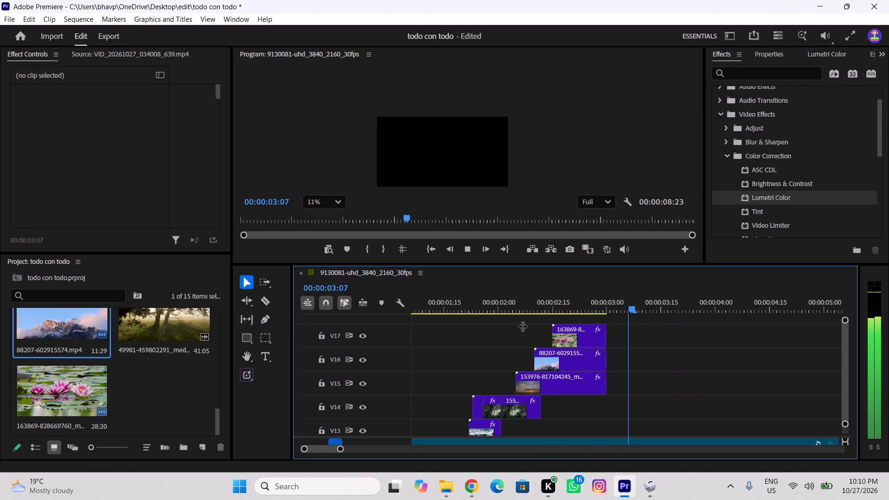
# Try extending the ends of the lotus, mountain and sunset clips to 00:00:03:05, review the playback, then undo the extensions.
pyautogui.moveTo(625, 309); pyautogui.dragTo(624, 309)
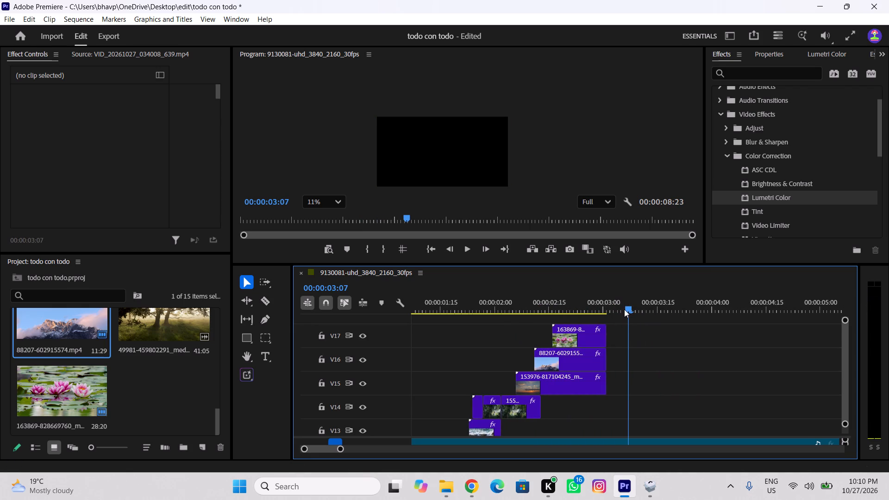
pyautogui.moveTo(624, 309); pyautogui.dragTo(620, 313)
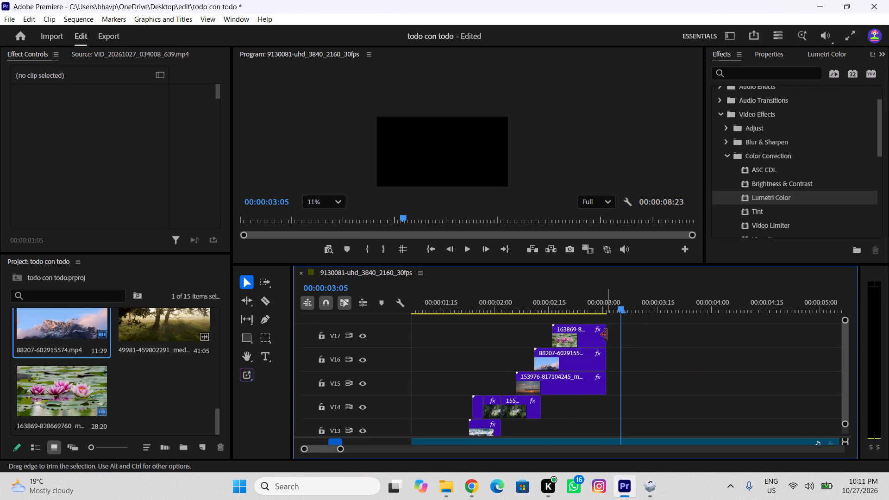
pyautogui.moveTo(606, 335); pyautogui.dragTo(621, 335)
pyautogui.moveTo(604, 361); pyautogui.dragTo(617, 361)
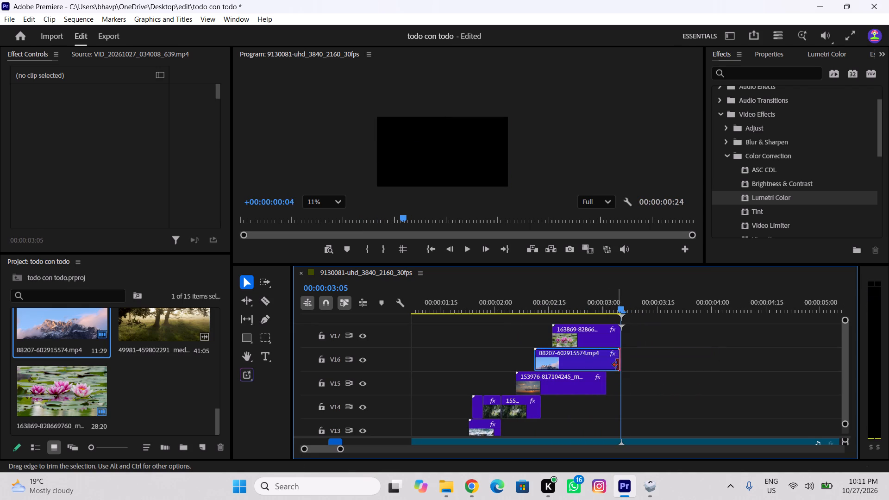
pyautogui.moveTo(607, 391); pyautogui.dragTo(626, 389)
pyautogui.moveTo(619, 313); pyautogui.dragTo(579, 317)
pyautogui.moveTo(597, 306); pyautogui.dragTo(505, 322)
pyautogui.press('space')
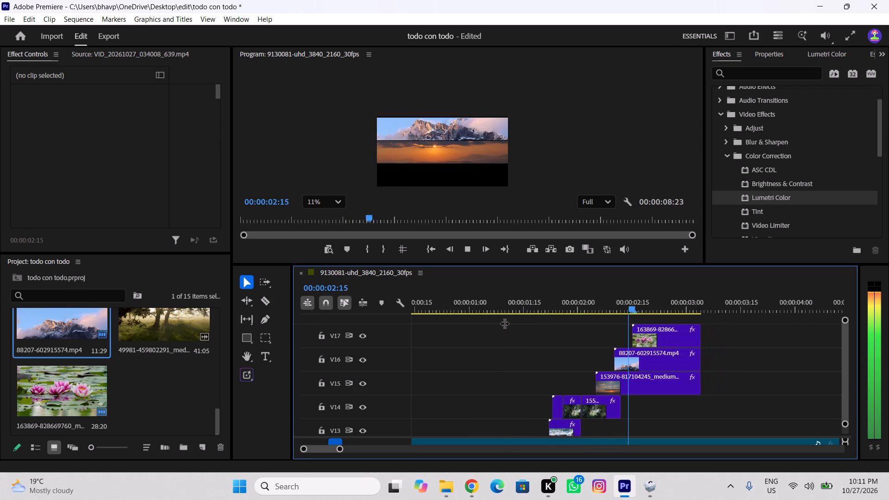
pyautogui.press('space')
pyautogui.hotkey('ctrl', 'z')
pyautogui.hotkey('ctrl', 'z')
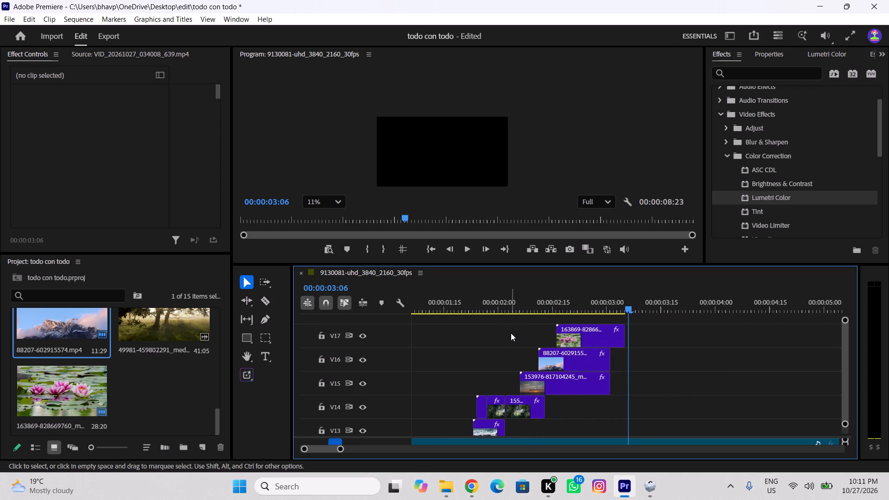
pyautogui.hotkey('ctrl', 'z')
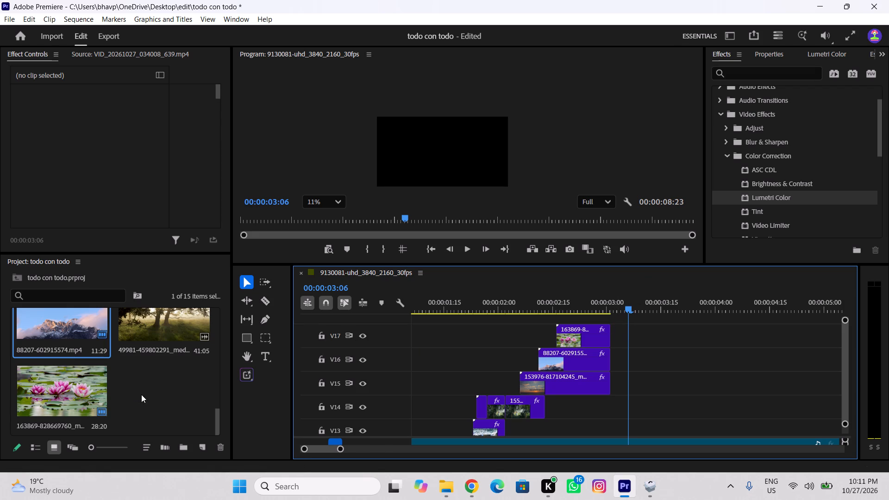
# Switch to the Autodesk Maya 2027 installer to check its installation progress.
pyautogui.click(651, 485)
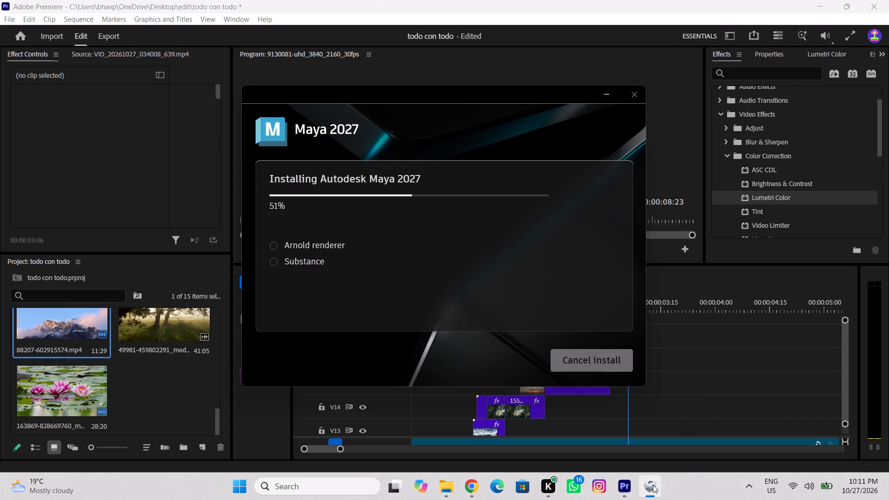
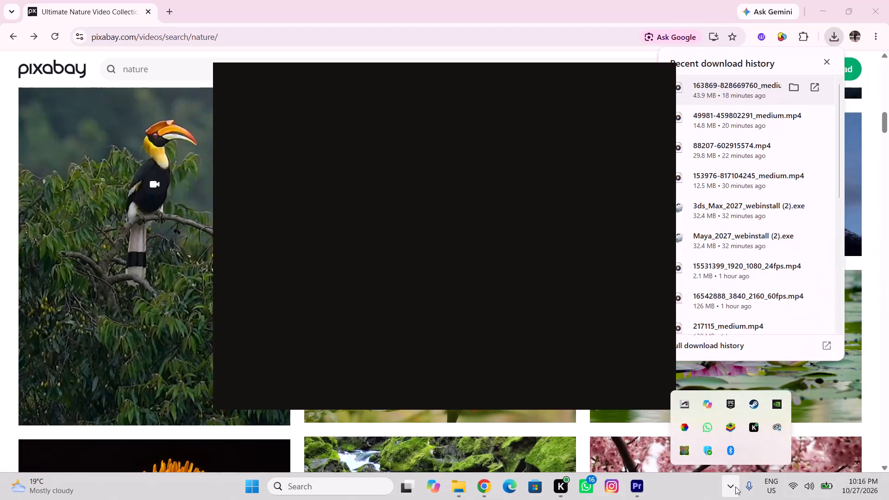
# Bring up the open and quit options for the Autodesk app running in the background.
pyautogui.rightClick(708, 458)
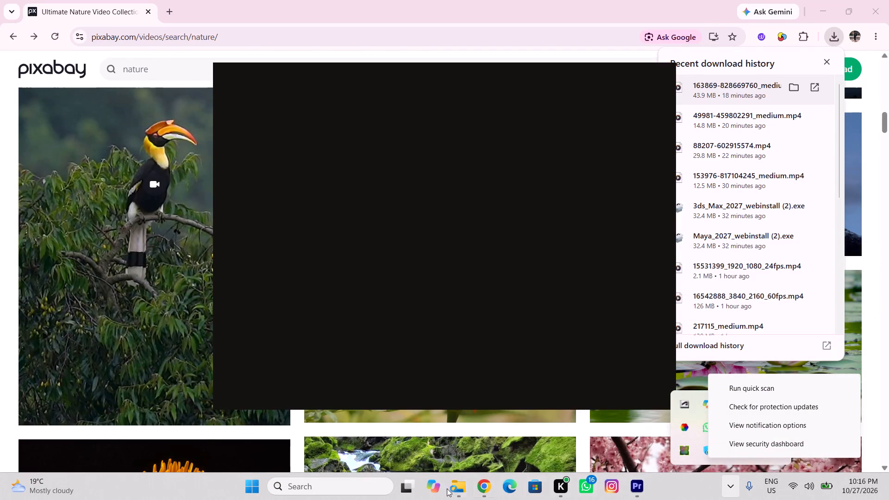
pyautogui.rightClick(680, 402)
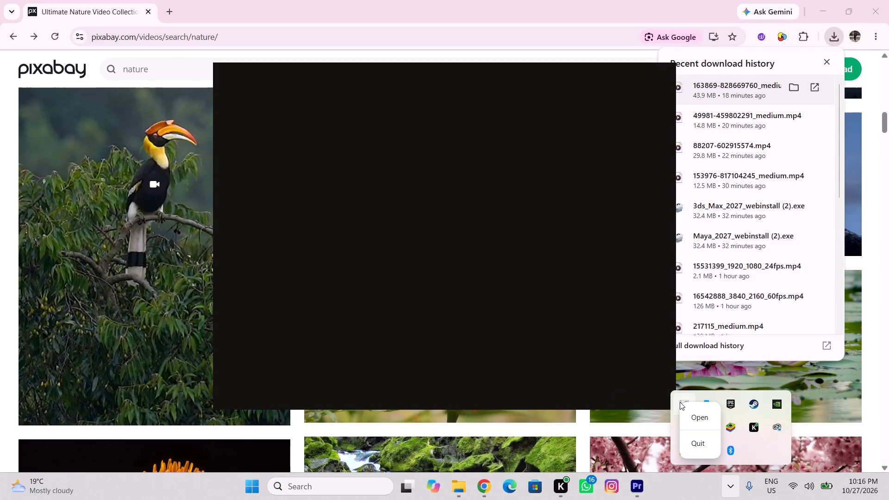
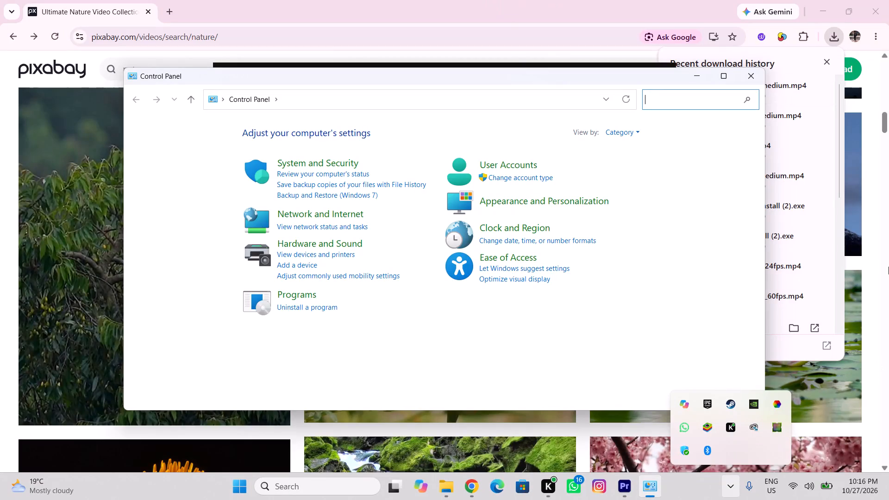
# Open the installed programs list in Control Panel and bring up the uninstall option for Autodesk Access.
pyautogui.click(328, 307)
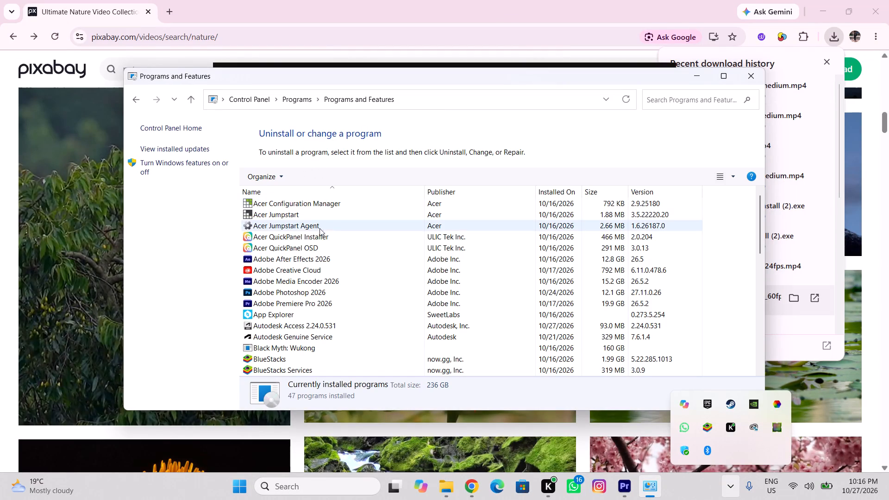
pyautogui.rightClick(298, 326)
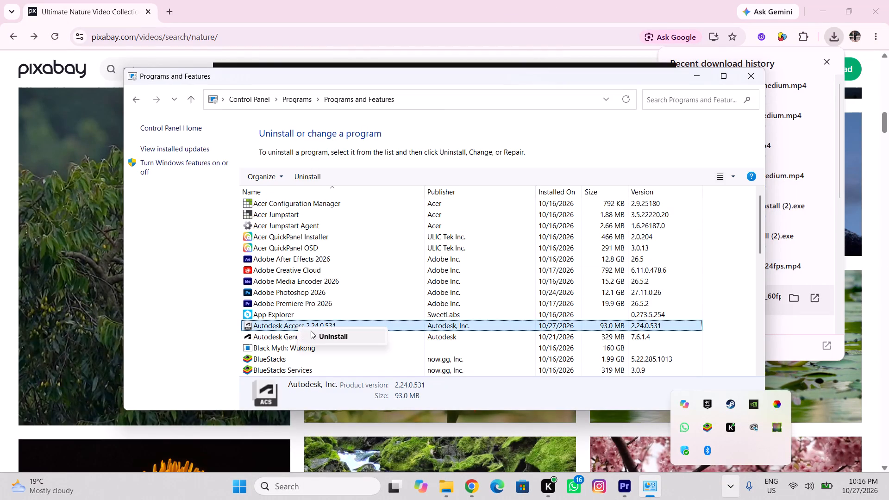